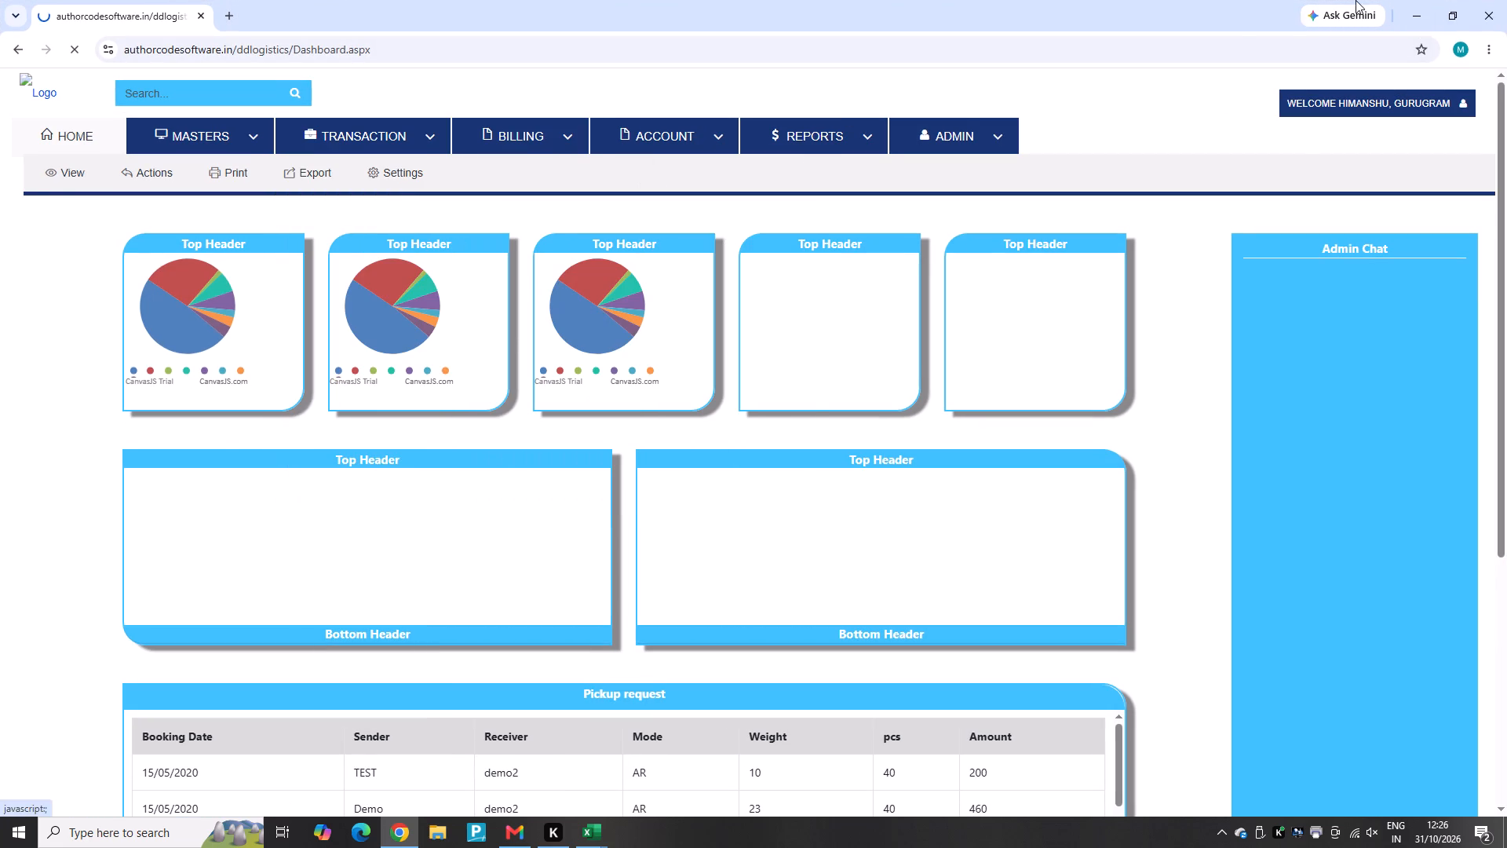
pyautogui.click(1449, 10)
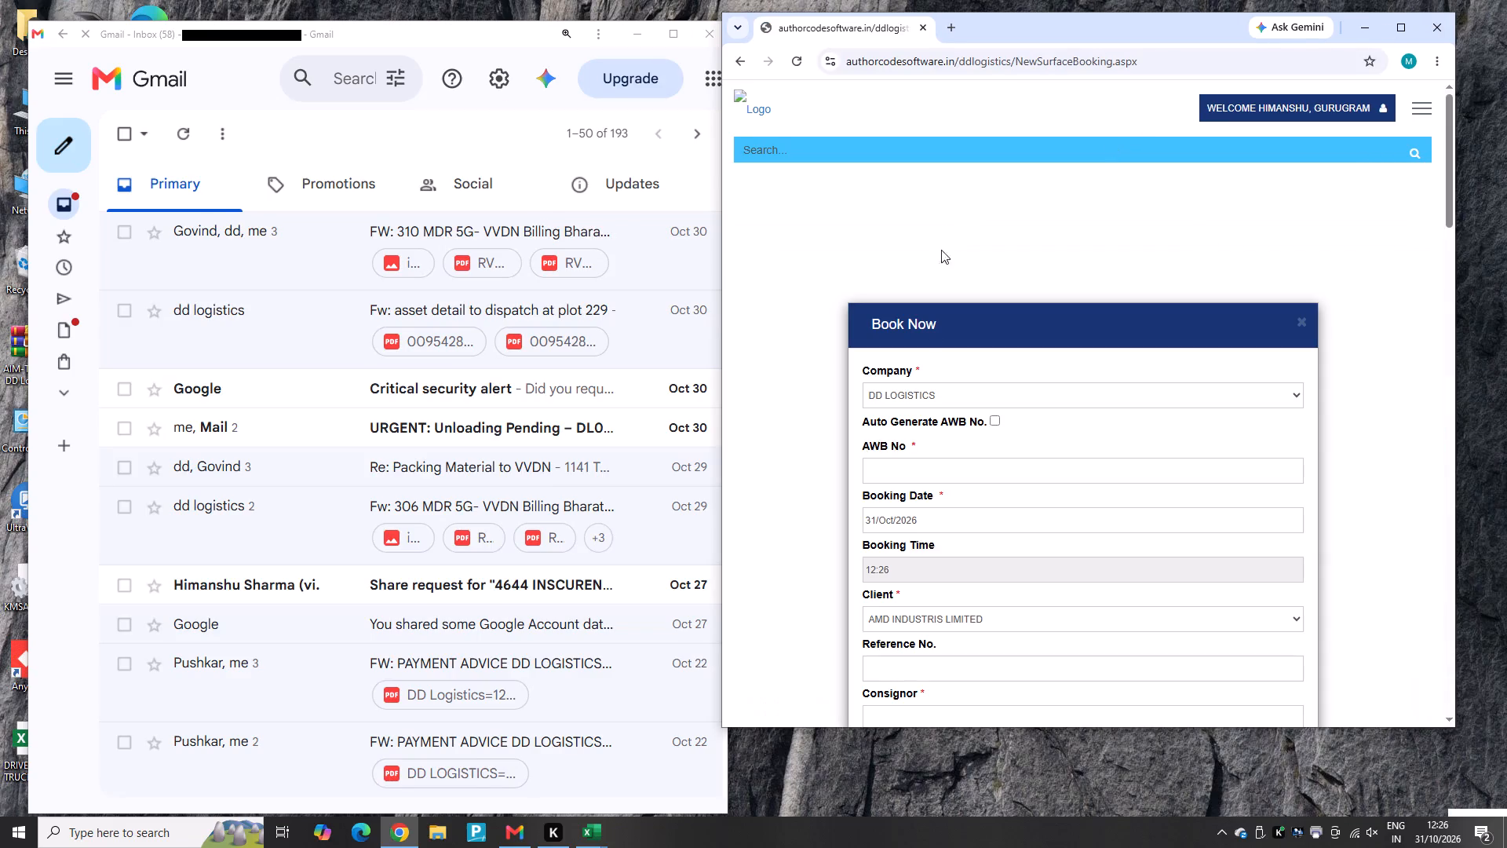
pyautogui.scroll(-1, 925, 422)
pyautogui.click(921, 392)
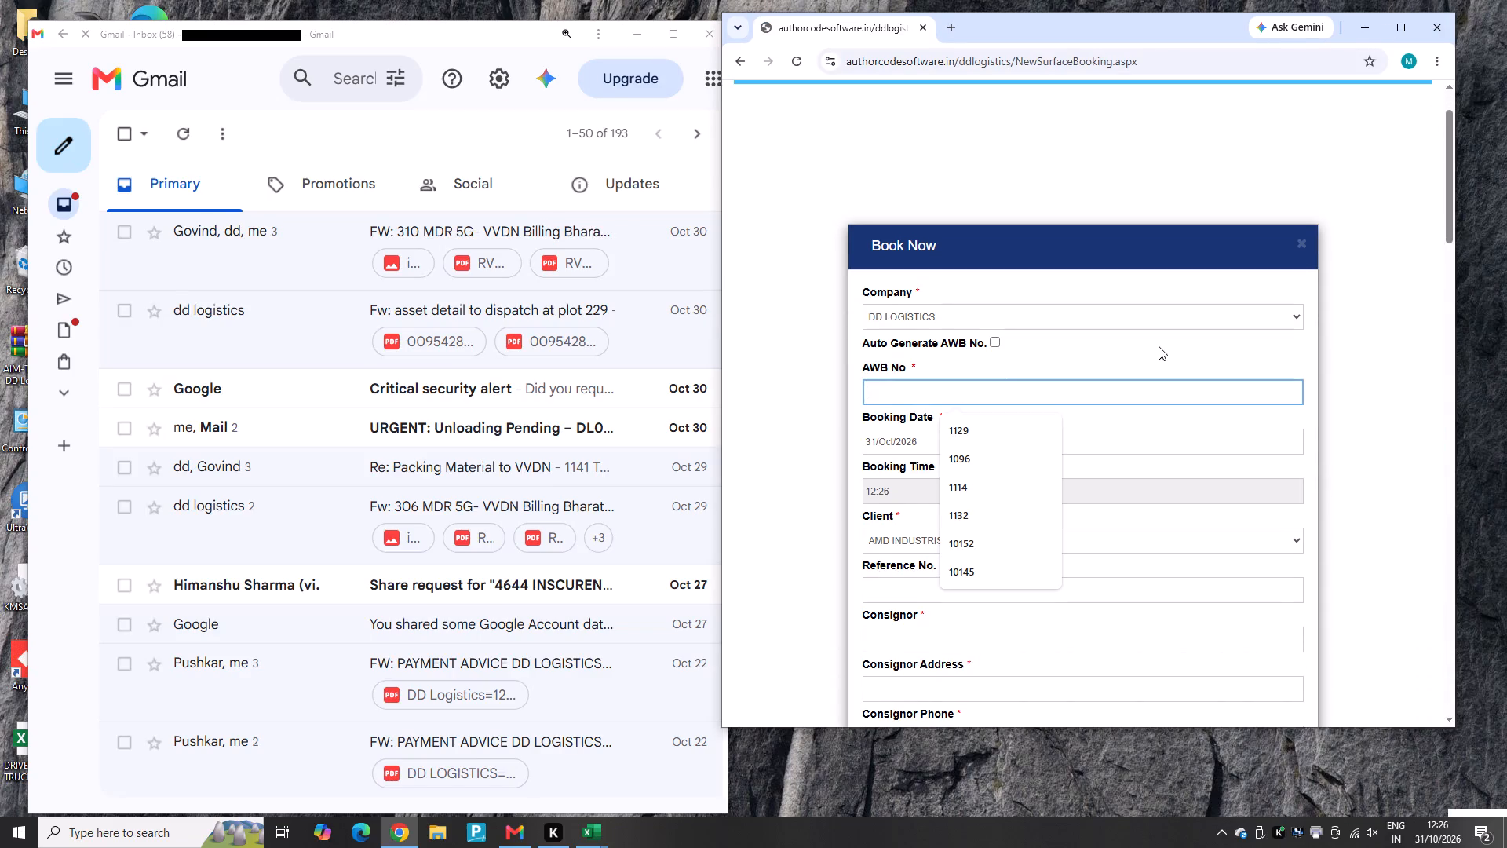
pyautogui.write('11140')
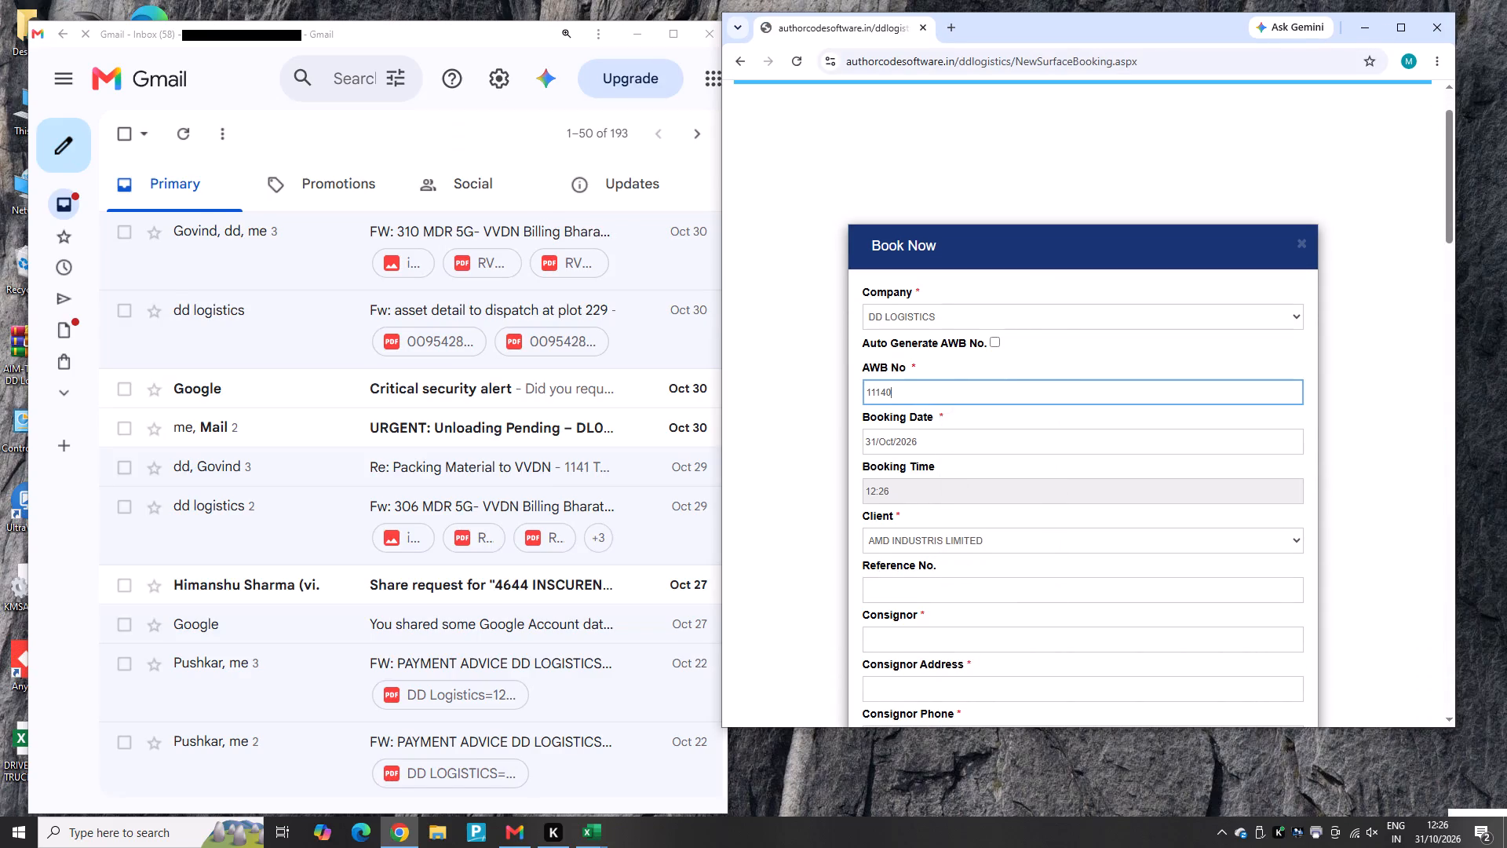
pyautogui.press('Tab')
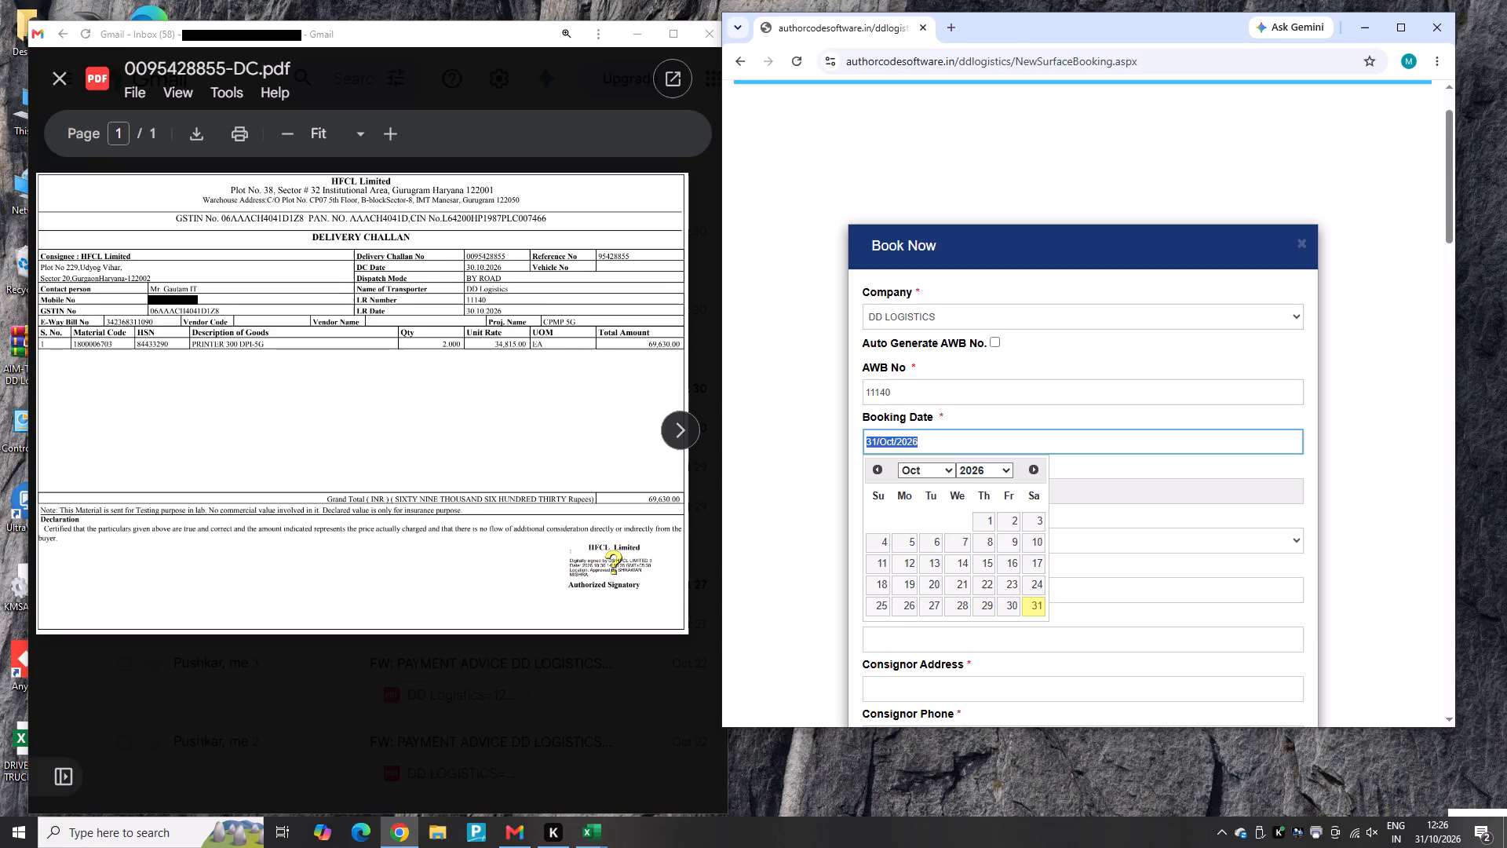
# Keep the default booking date and set the booking's client to HFCL LIMITED . ( GURUGRAM).
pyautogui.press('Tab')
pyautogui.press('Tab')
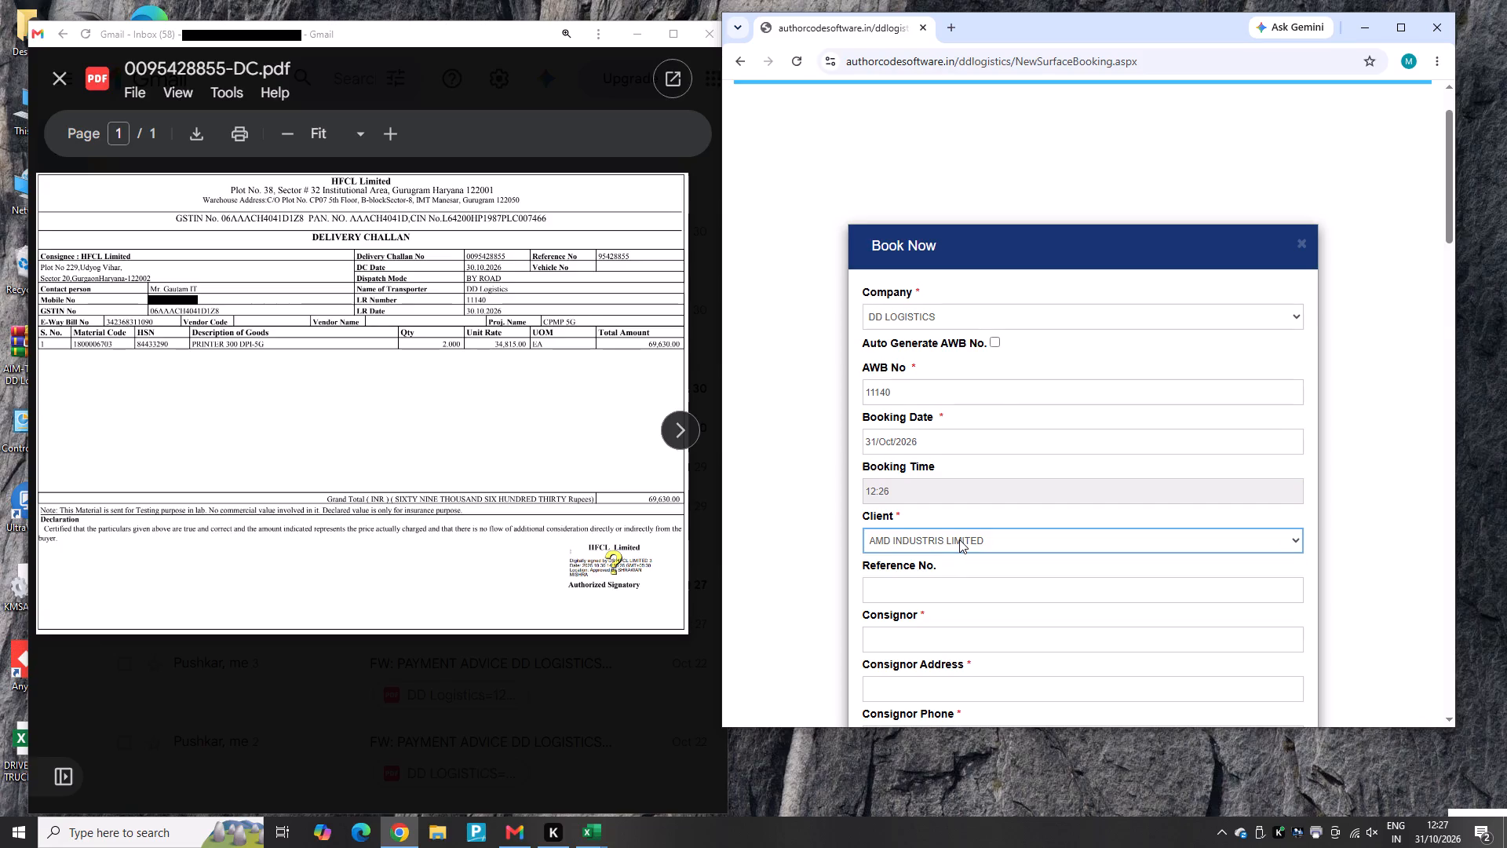
pyautogui.click(959, 539)
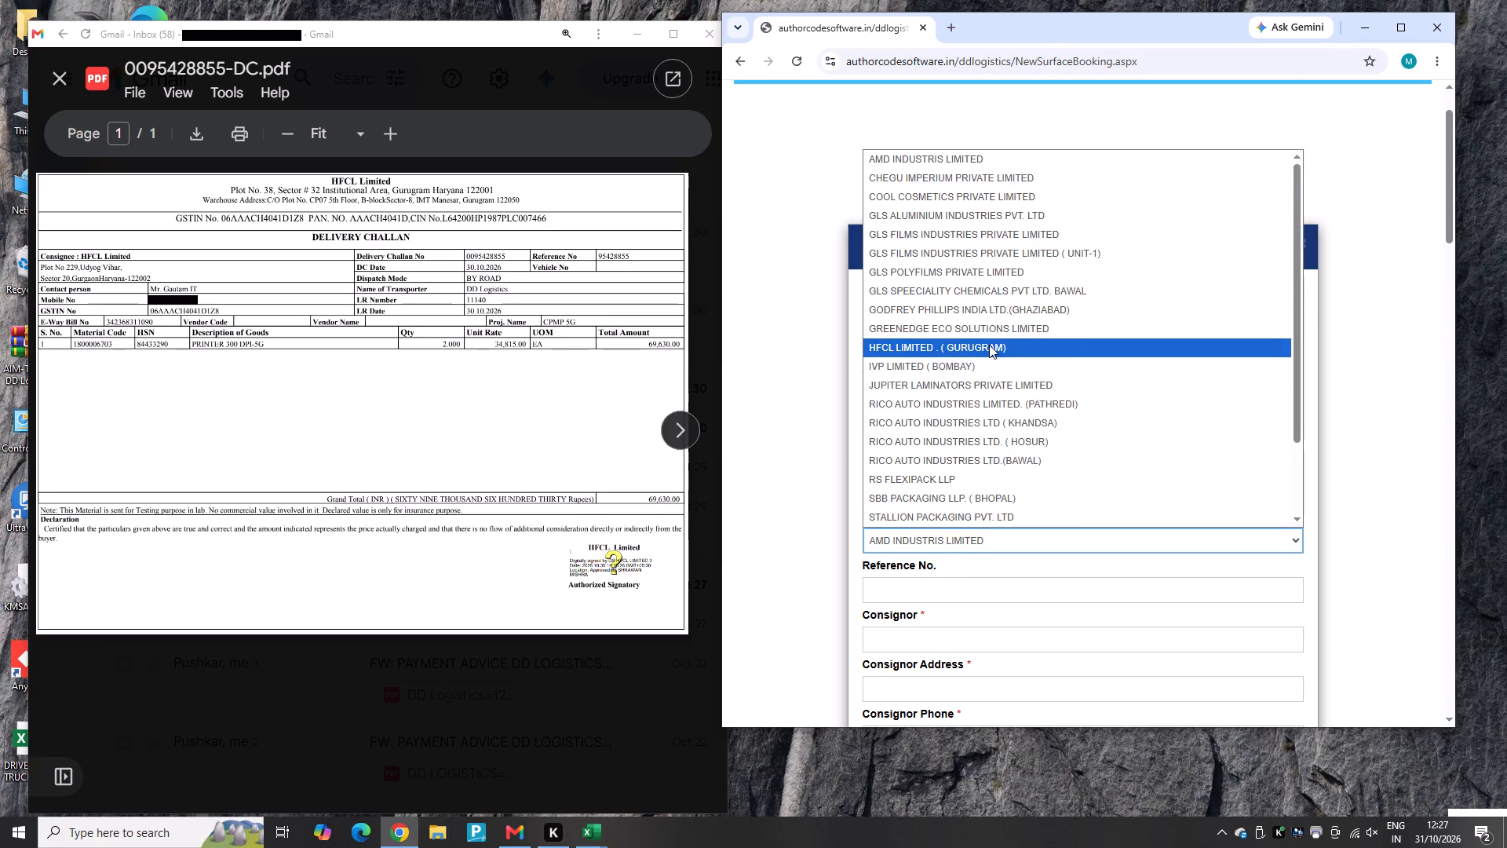
pyautogui.scroll(-4, 989, 345)
pyautogui.scroll(6, 989, 345)
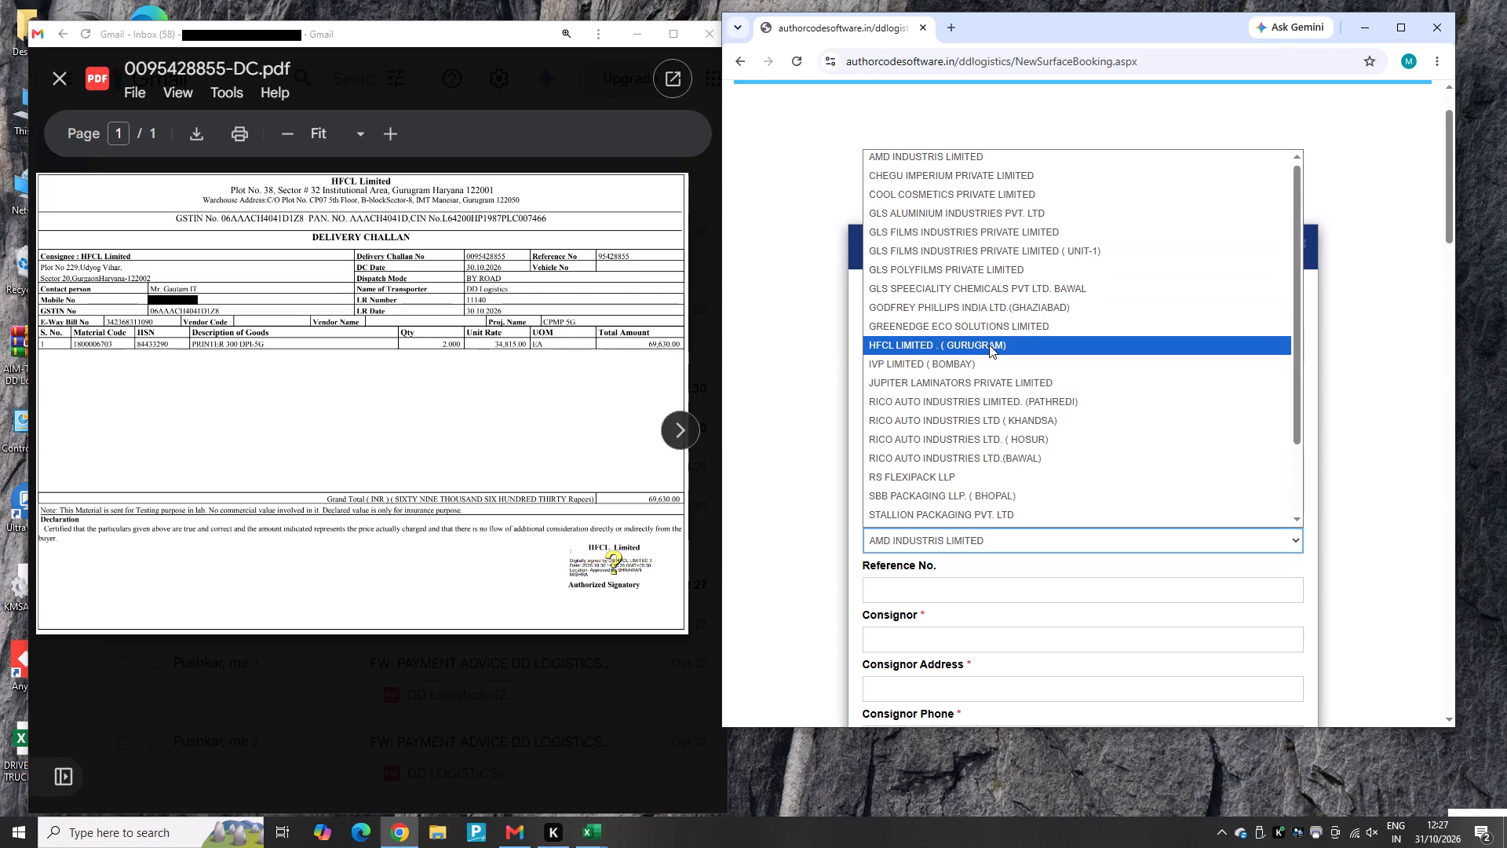
pyautogui.click(989, 345)
# Leave the reference number blank, search consignors for HFCL, and choose HFCL LIMITED . ( MANESAR) as the consignor.
pyautogui.press('Tab')
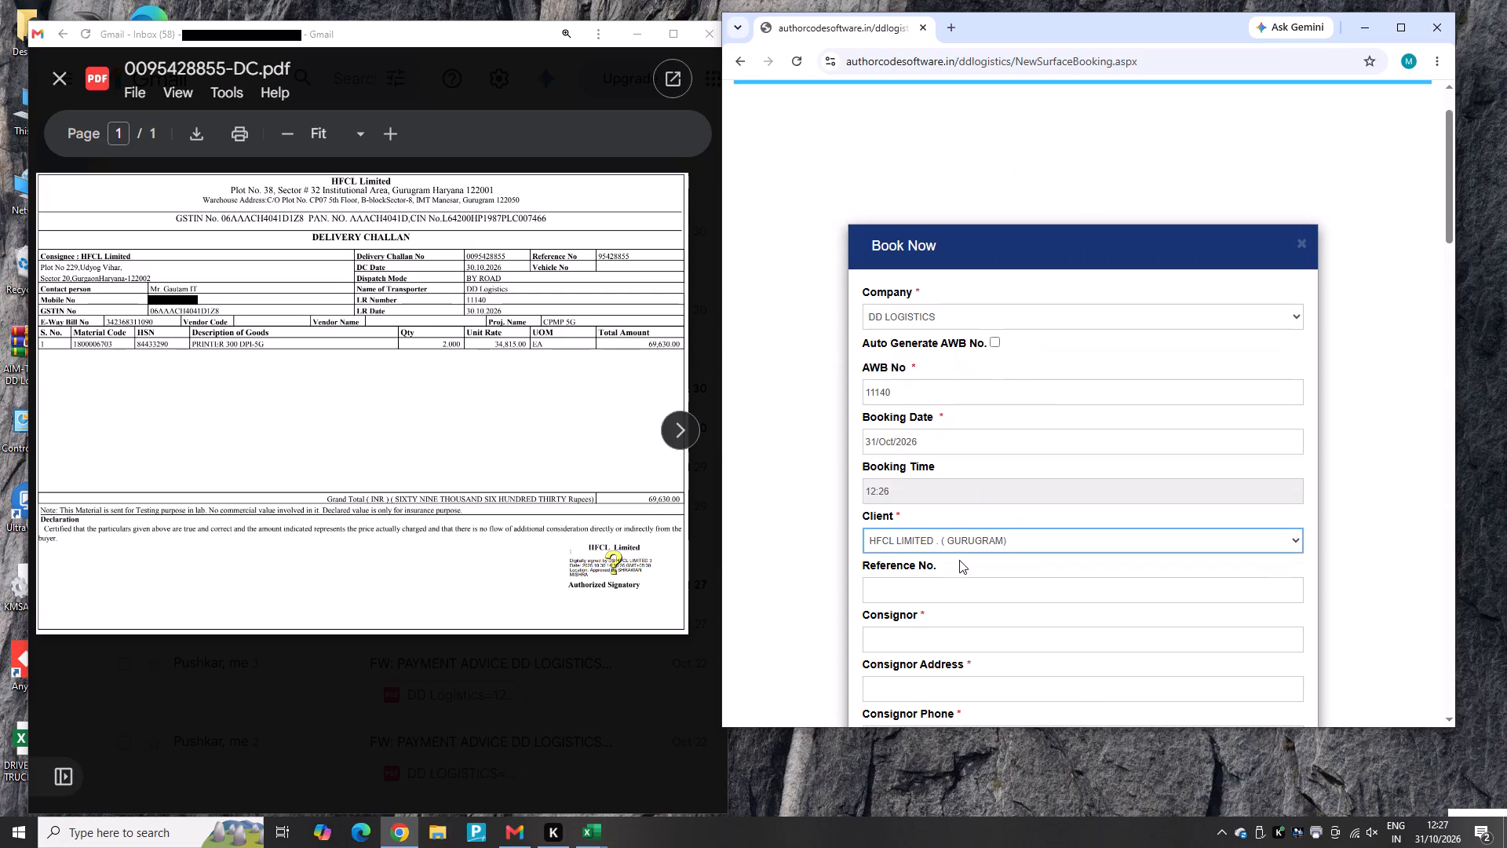
pyautogui.press('Tab')
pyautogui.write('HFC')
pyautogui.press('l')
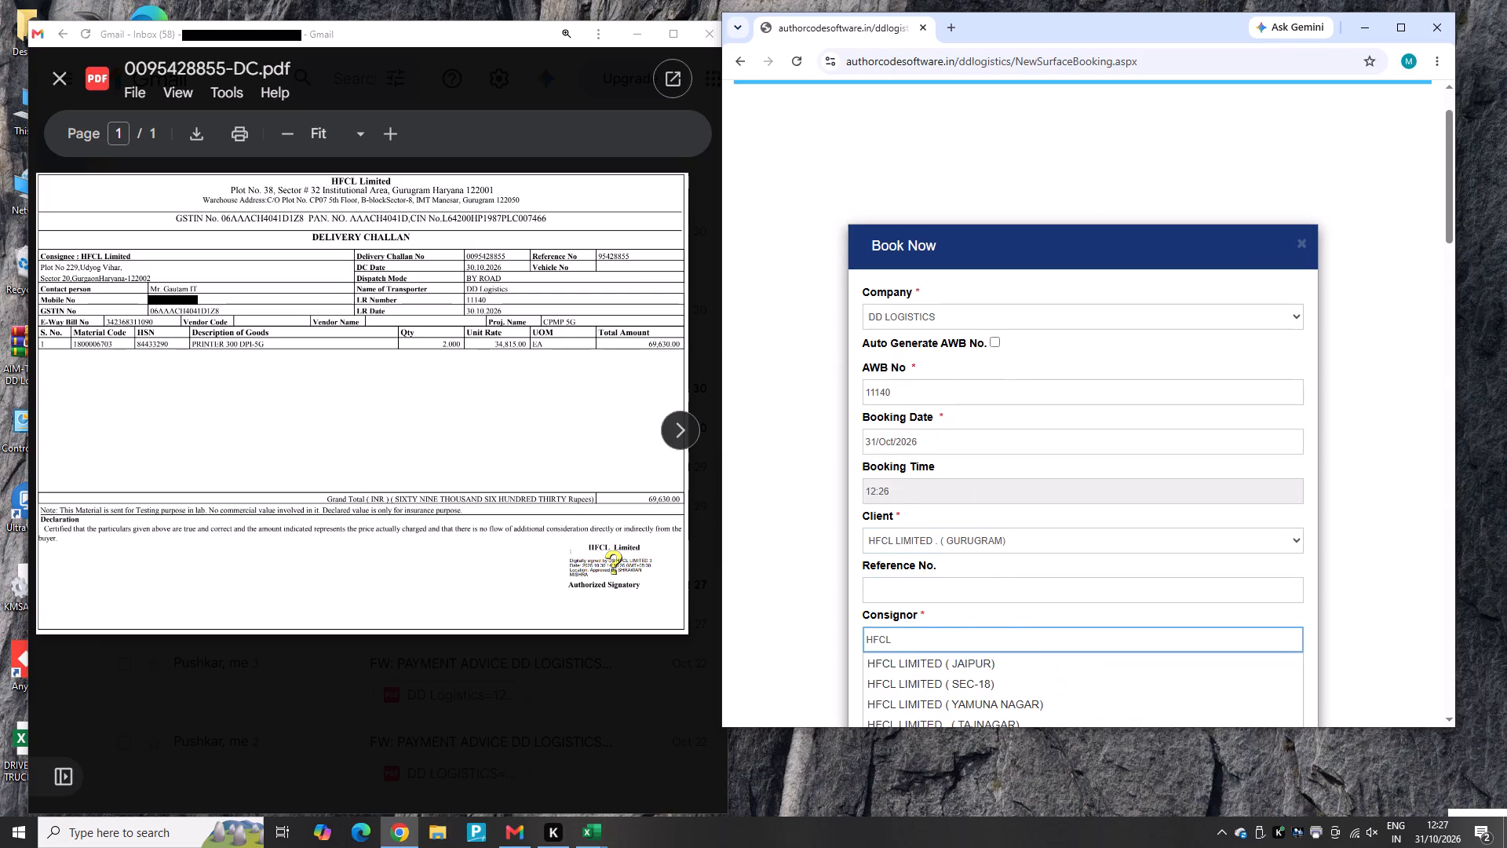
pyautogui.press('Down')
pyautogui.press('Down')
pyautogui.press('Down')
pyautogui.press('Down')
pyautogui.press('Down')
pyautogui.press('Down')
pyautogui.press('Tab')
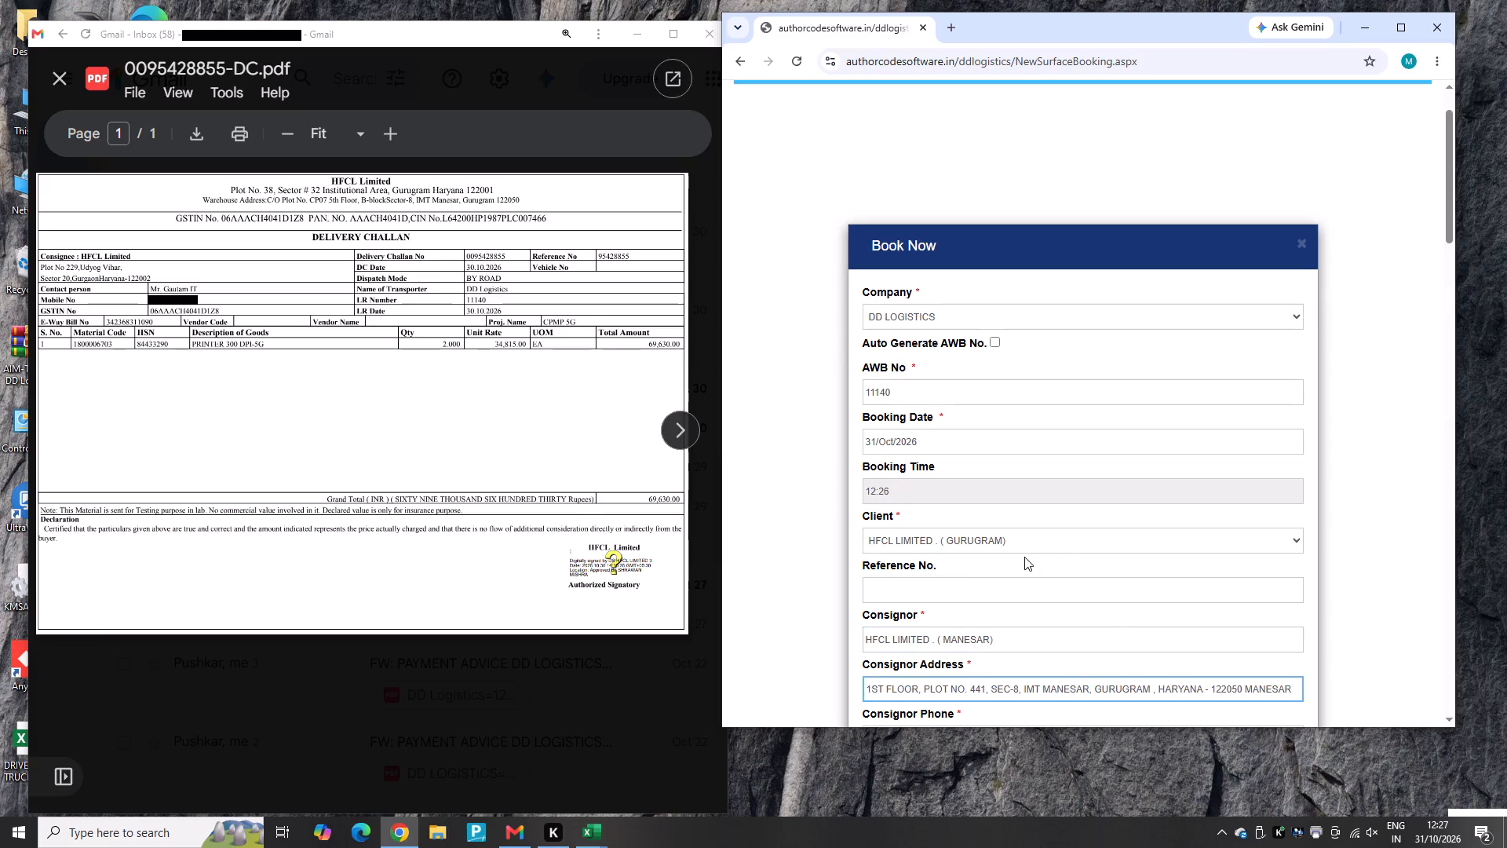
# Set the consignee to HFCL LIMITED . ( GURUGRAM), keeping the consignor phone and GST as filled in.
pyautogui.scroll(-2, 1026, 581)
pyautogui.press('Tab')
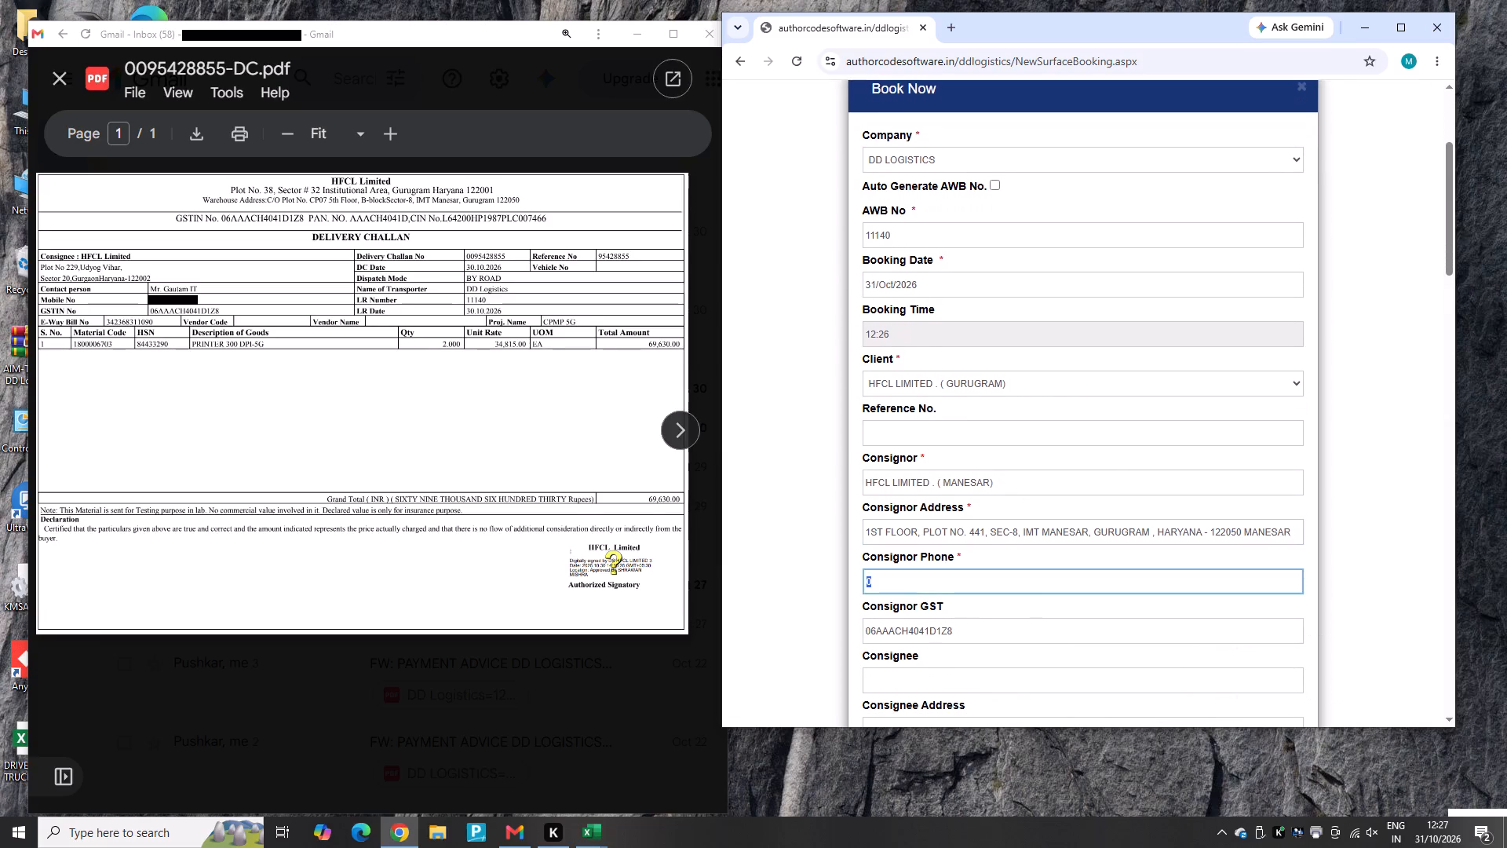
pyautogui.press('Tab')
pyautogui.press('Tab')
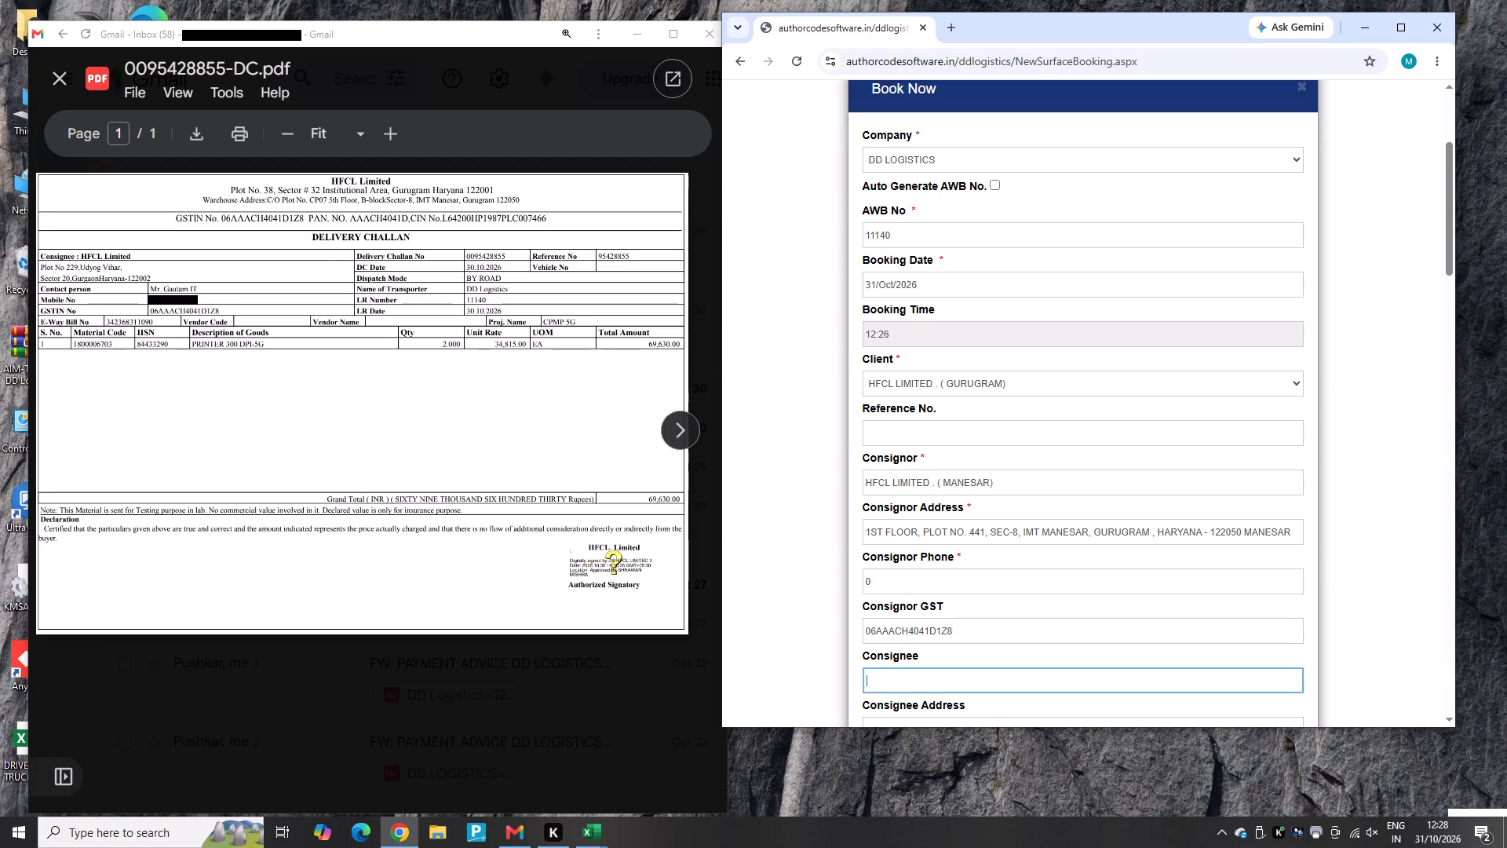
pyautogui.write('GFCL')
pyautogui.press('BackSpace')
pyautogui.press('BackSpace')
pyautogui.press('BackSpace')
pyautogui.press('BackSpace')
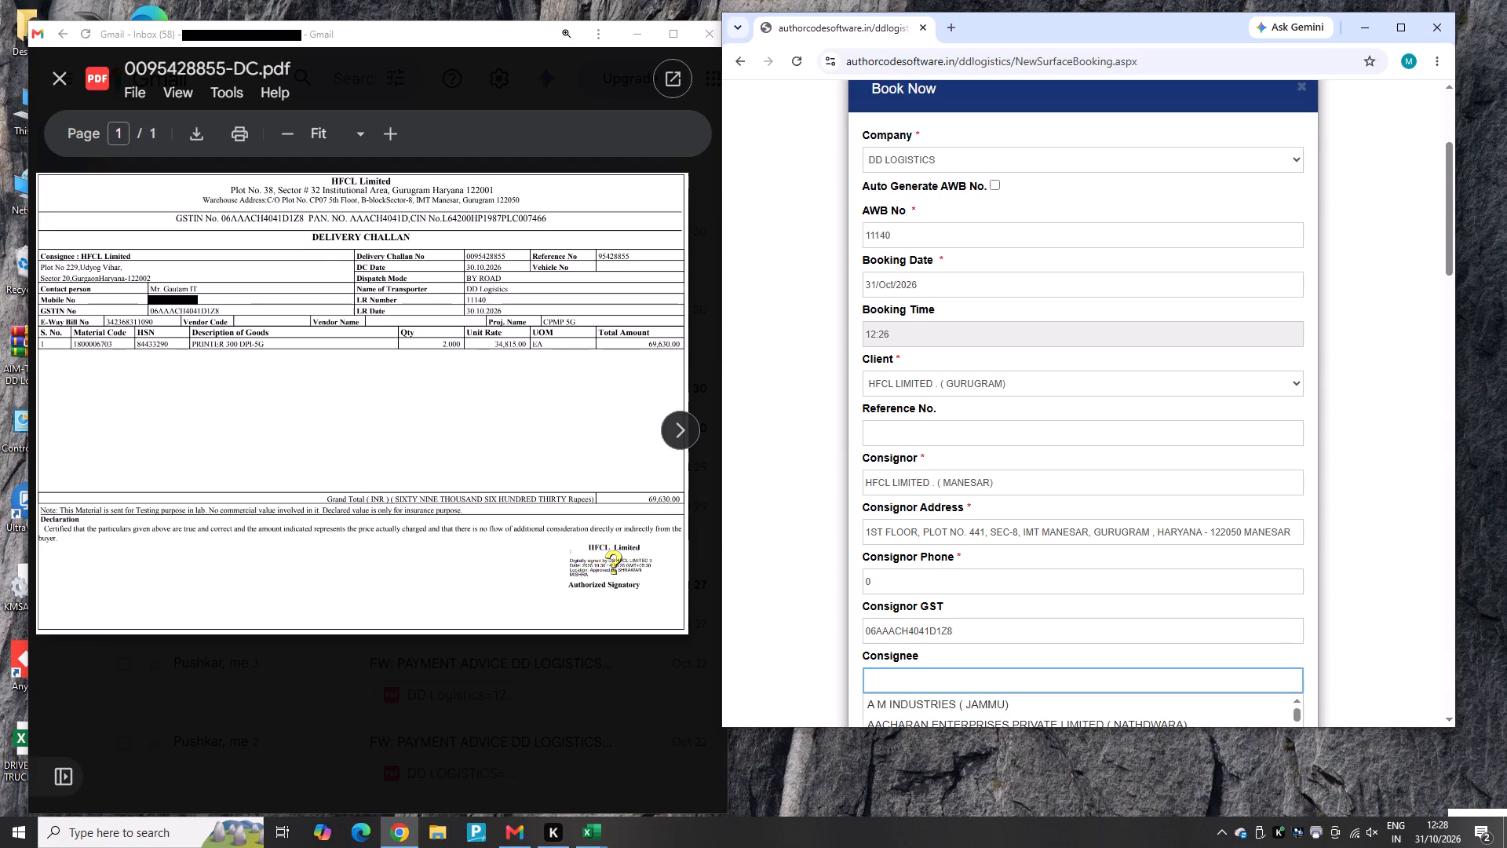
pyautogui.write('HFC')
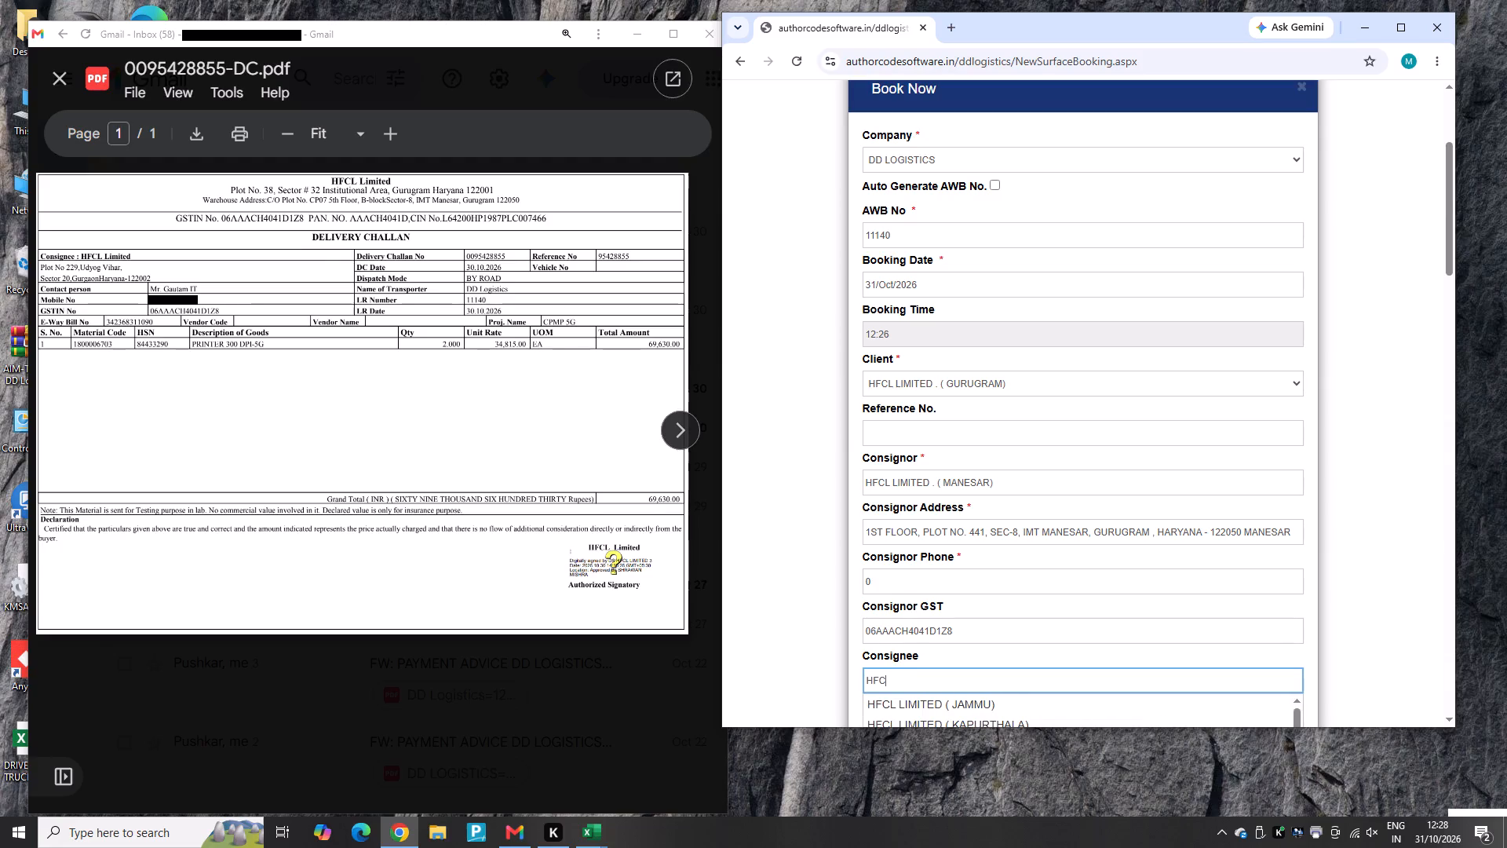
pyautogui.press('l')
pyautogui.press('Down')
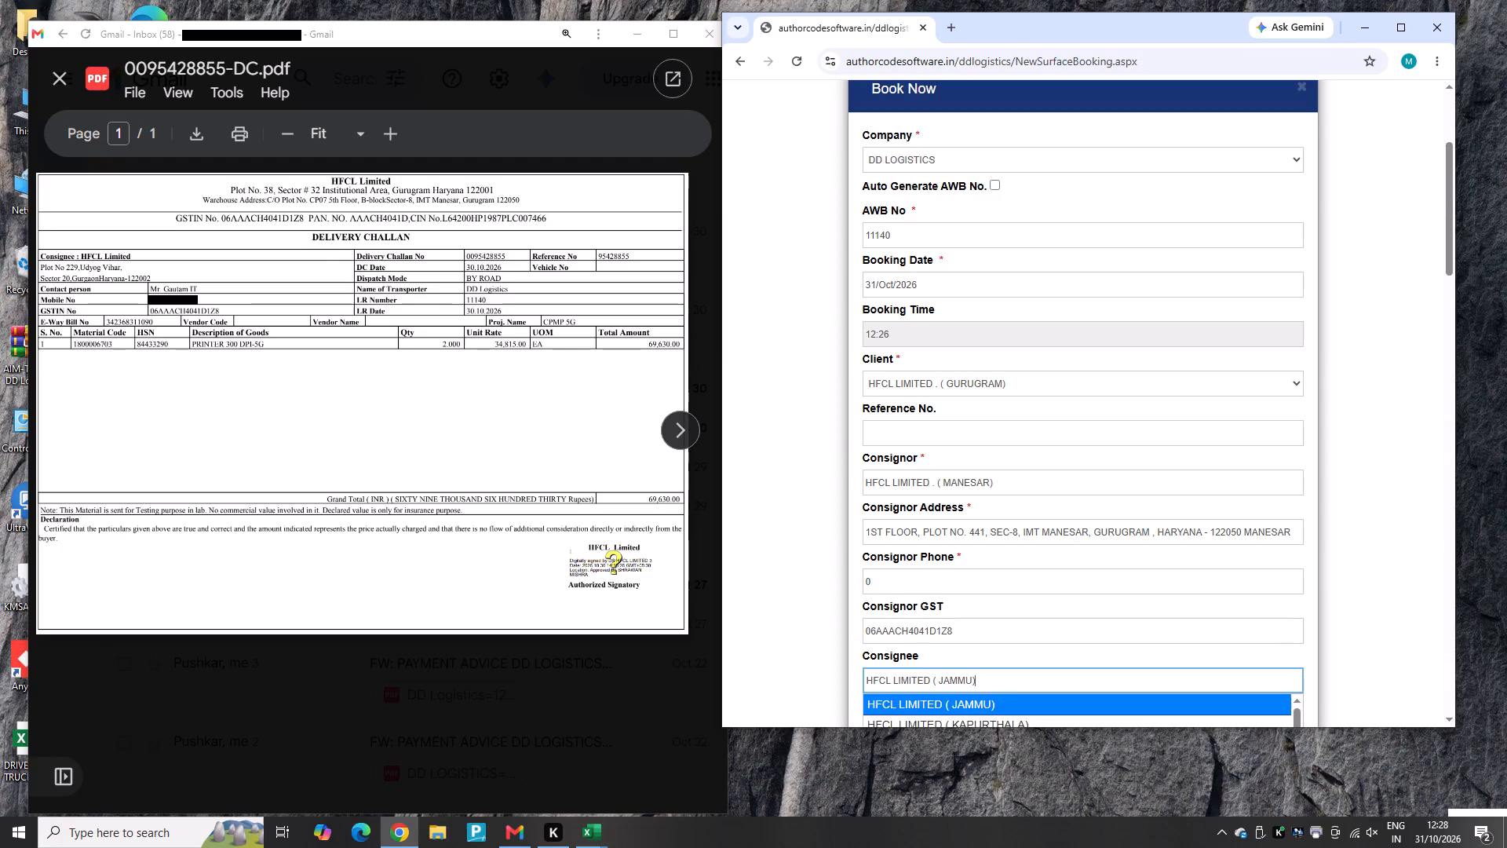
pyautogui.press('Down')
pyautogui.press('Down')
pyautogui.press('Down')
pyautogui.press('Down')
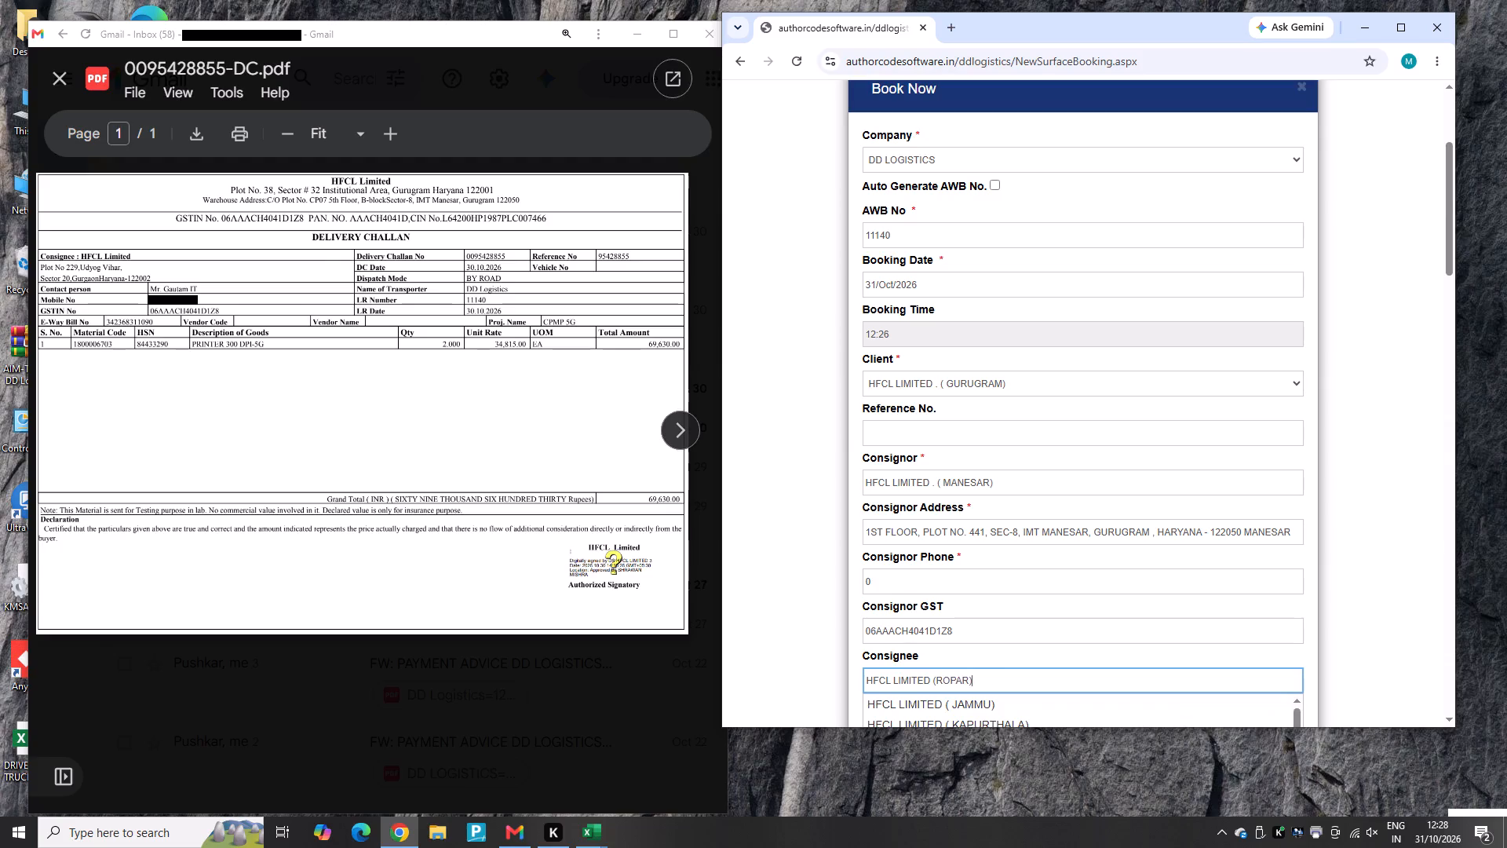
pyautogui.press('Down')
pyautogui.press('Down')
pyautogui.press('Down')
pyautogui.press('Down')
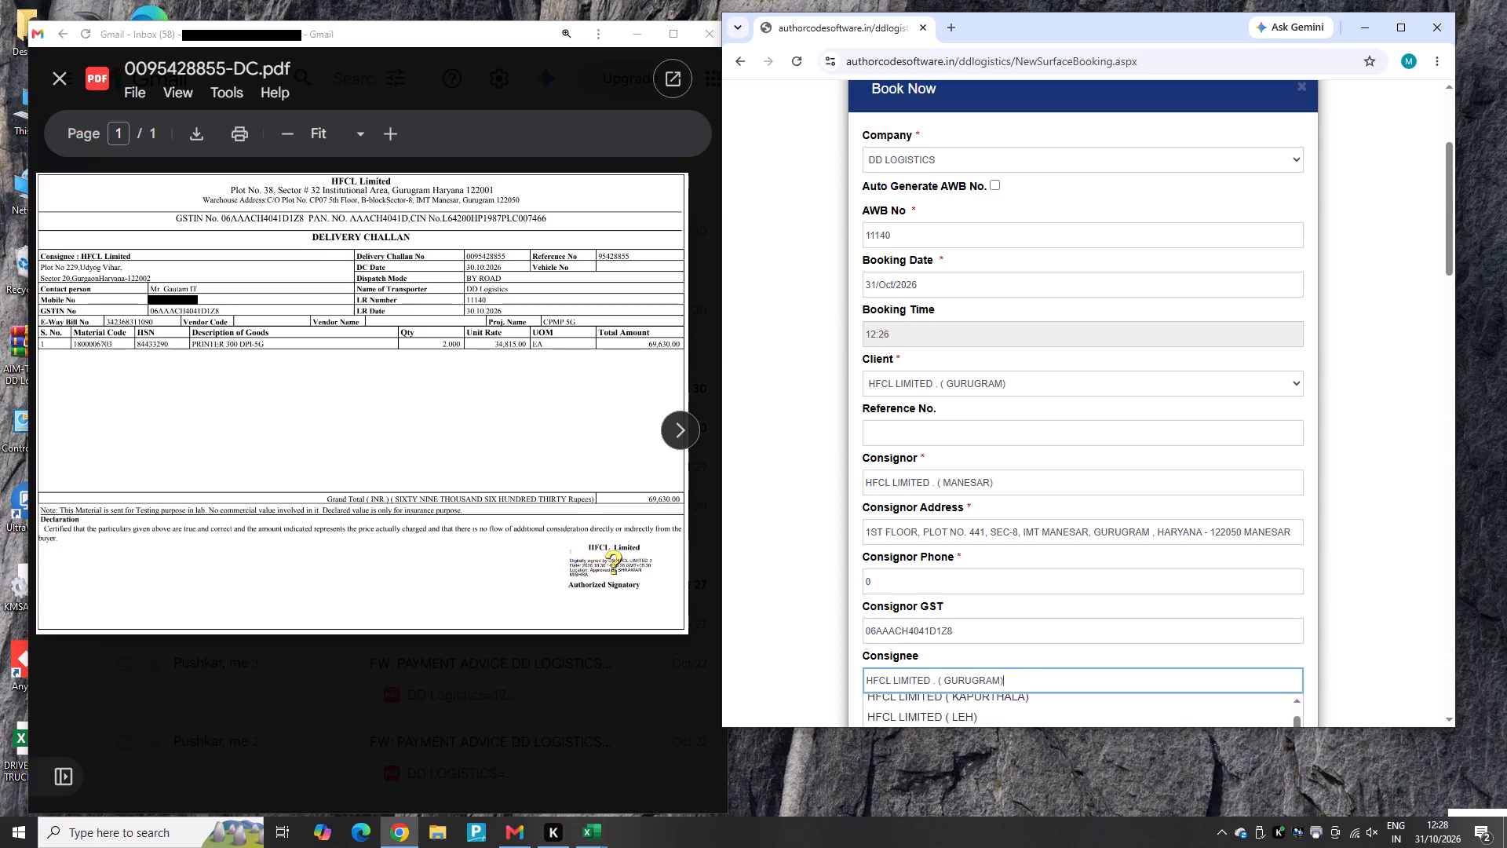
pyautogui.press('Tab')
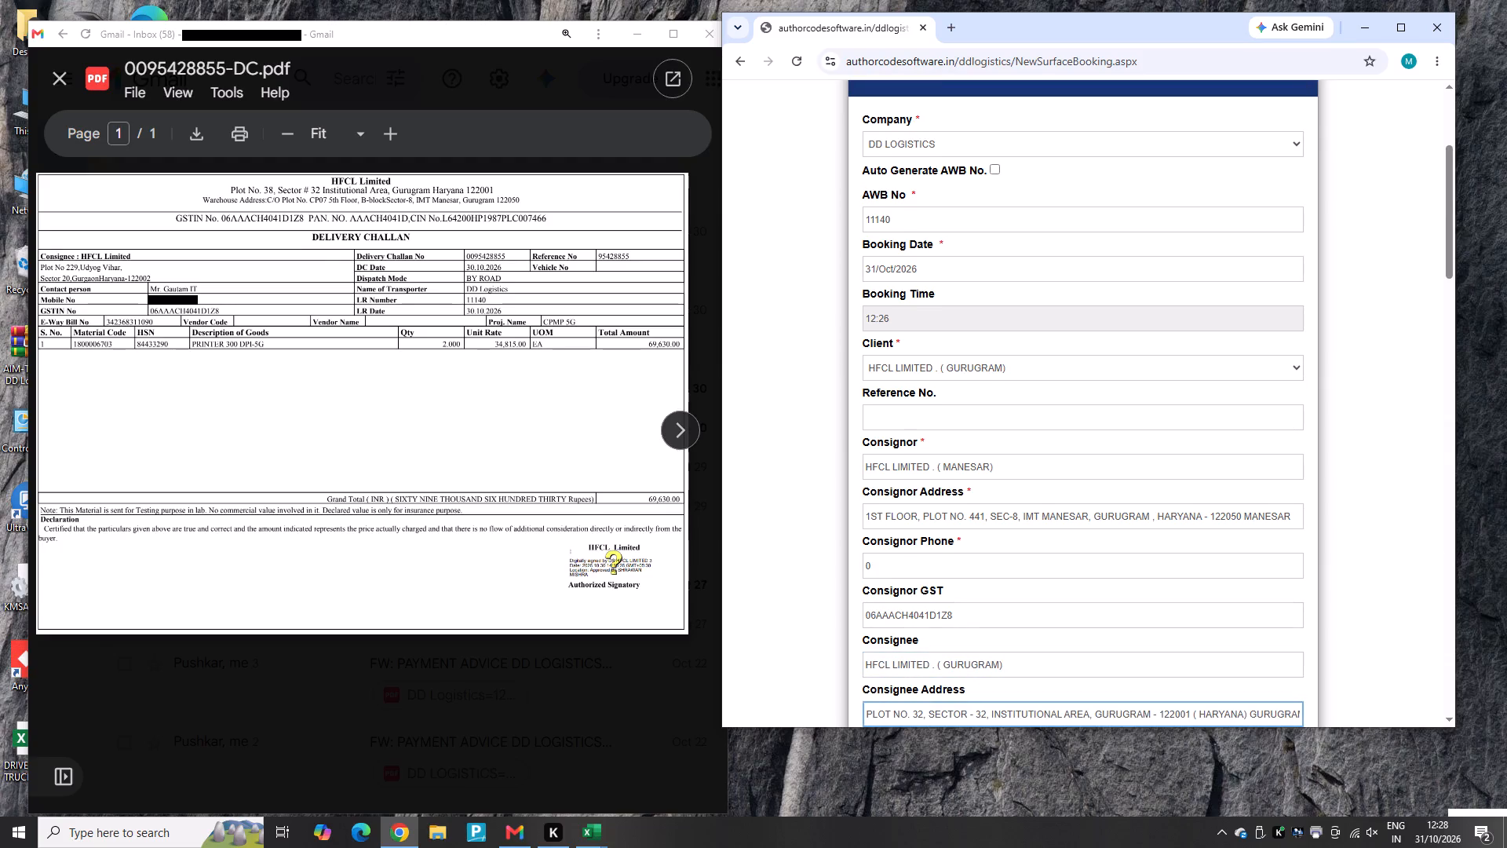
# Examine the full consignee address filled in on the booking form against the delivery challan's consignee address.
pyautogui.scroll(-3, 1001, 568)
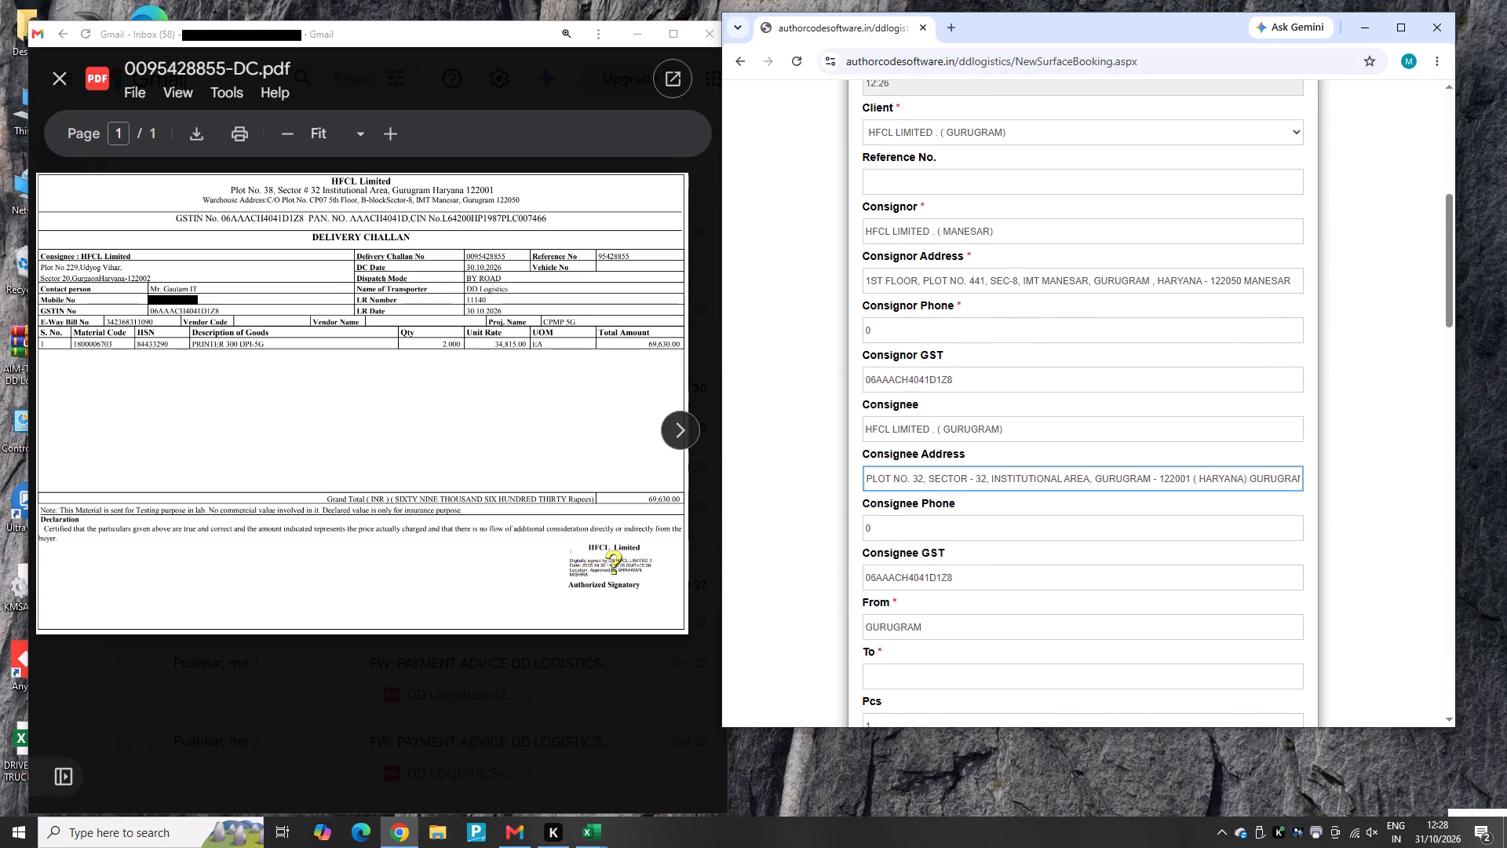
pyautogui.moveTo(975, 480); pyautogui.dragTo(1372, 480)
pyautogui.moveTo(1261, 477); pyautogui.dragTo(1212, 477)
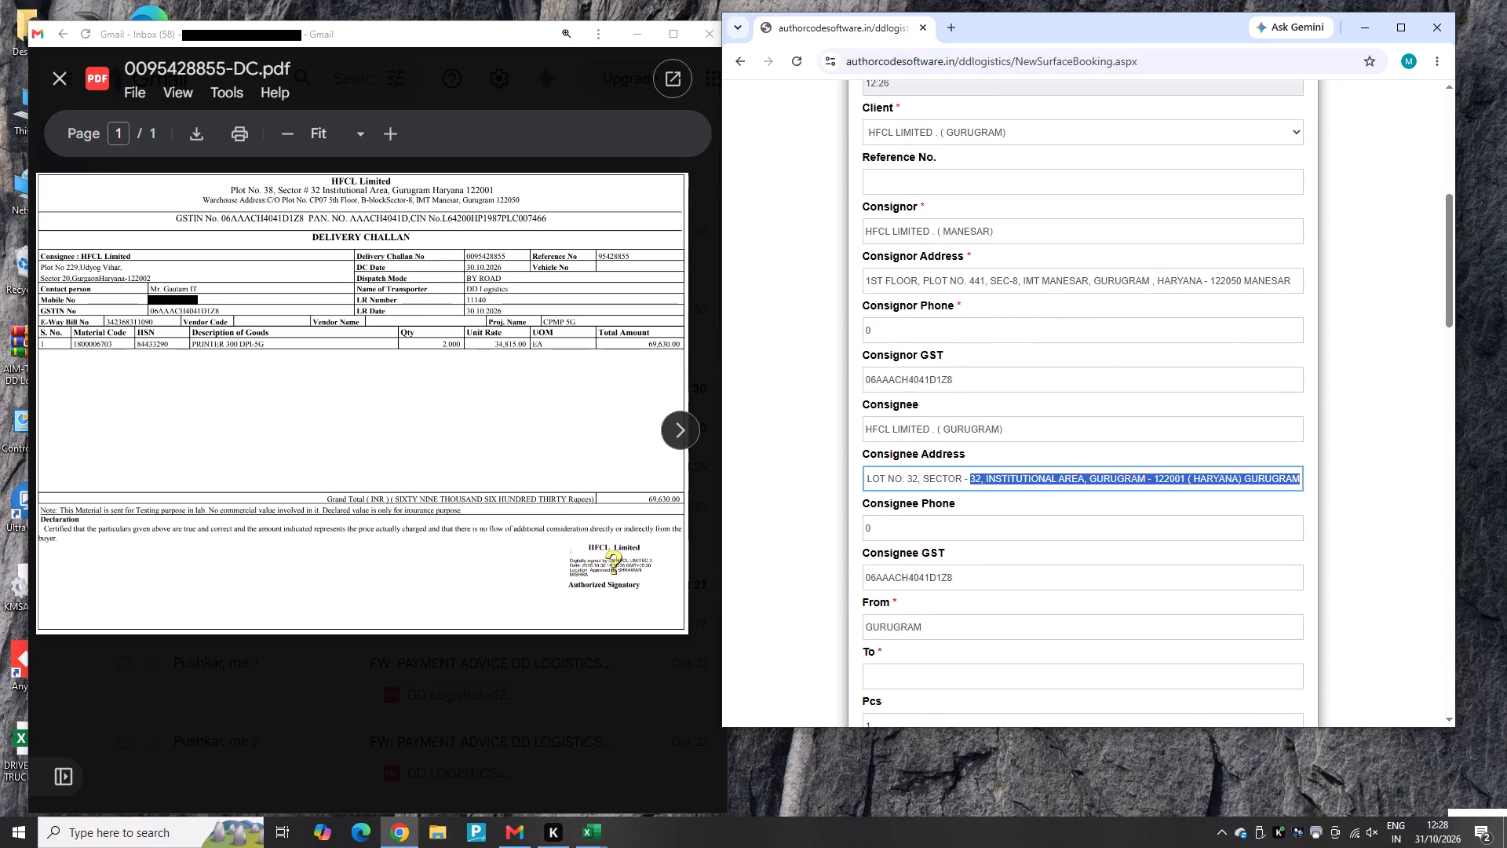
pyautogui.moveTo(1212, 477); pyautogui.dragTo(867, 483)
pyautogui.moveTo(881, 477); pyautogui.dragTo(1191, 491)
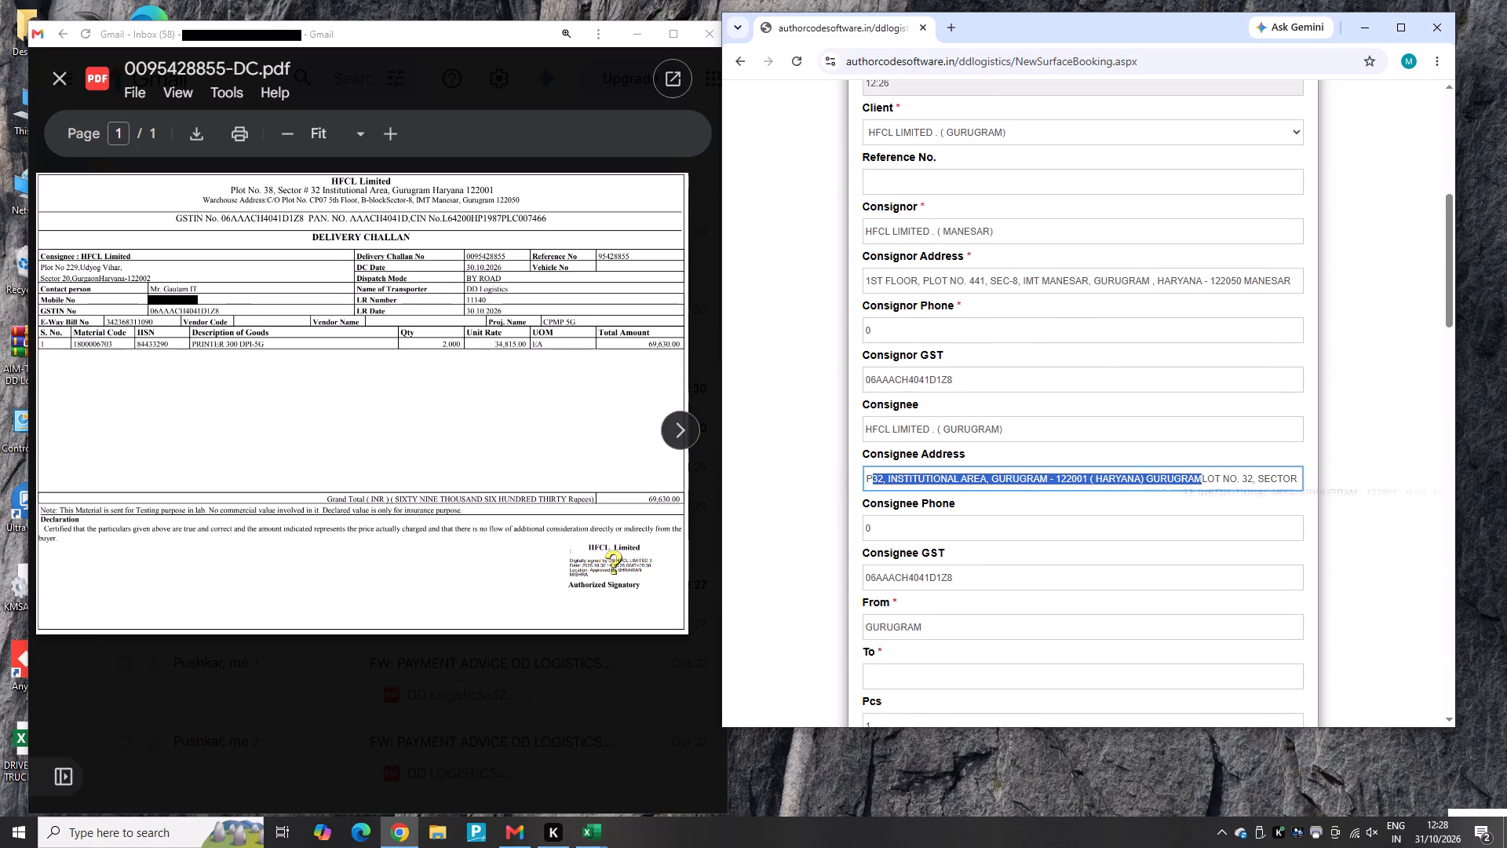
pyautogui.moveTo(1191, 491); pyautogui.dragTo(1279, 491)
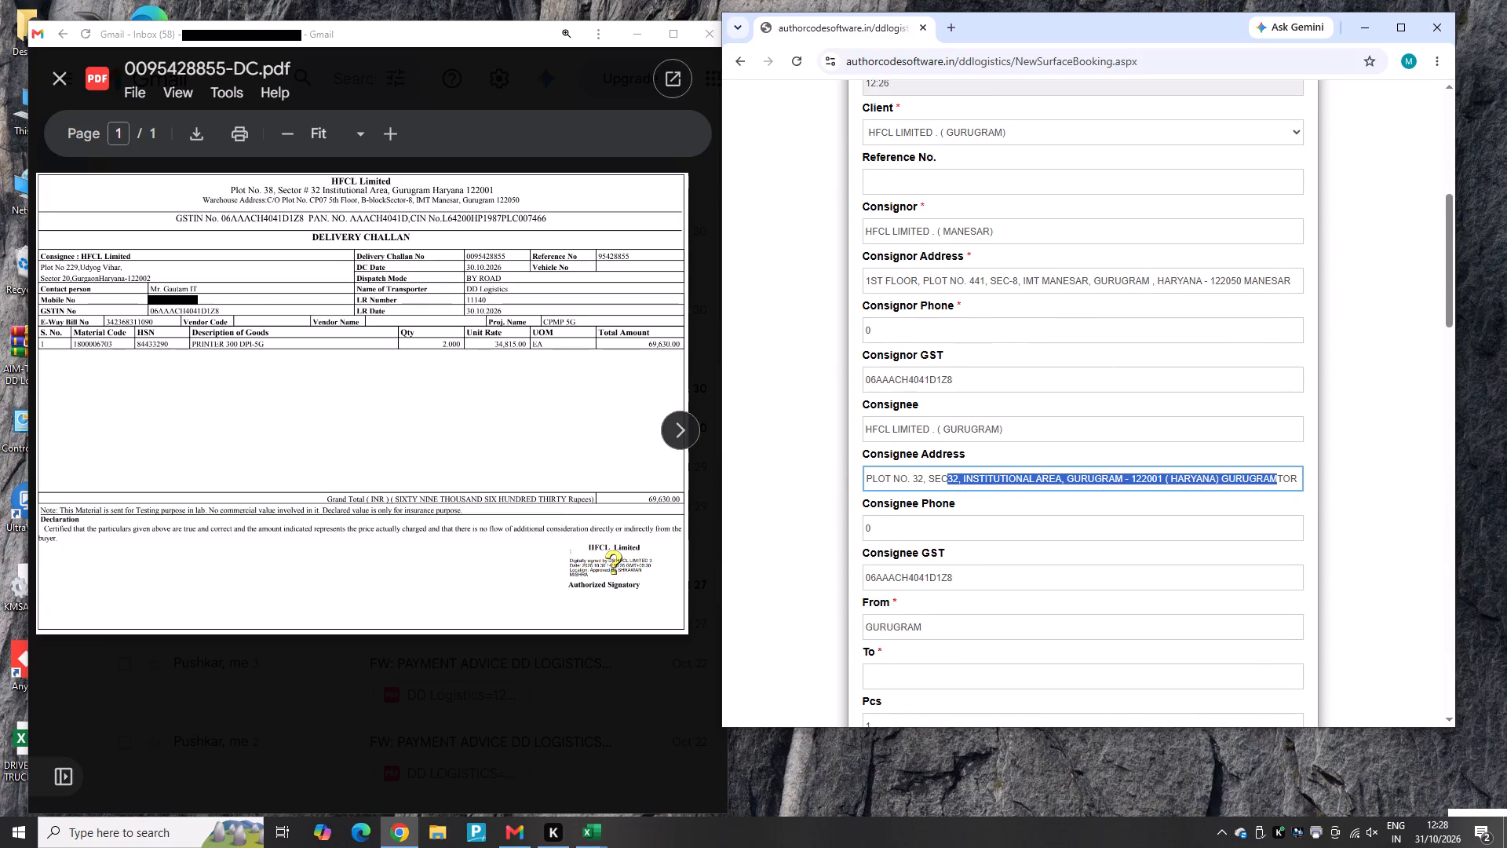
pyautogui.click(1024, 432)
pyautogui.click(1020, 410)
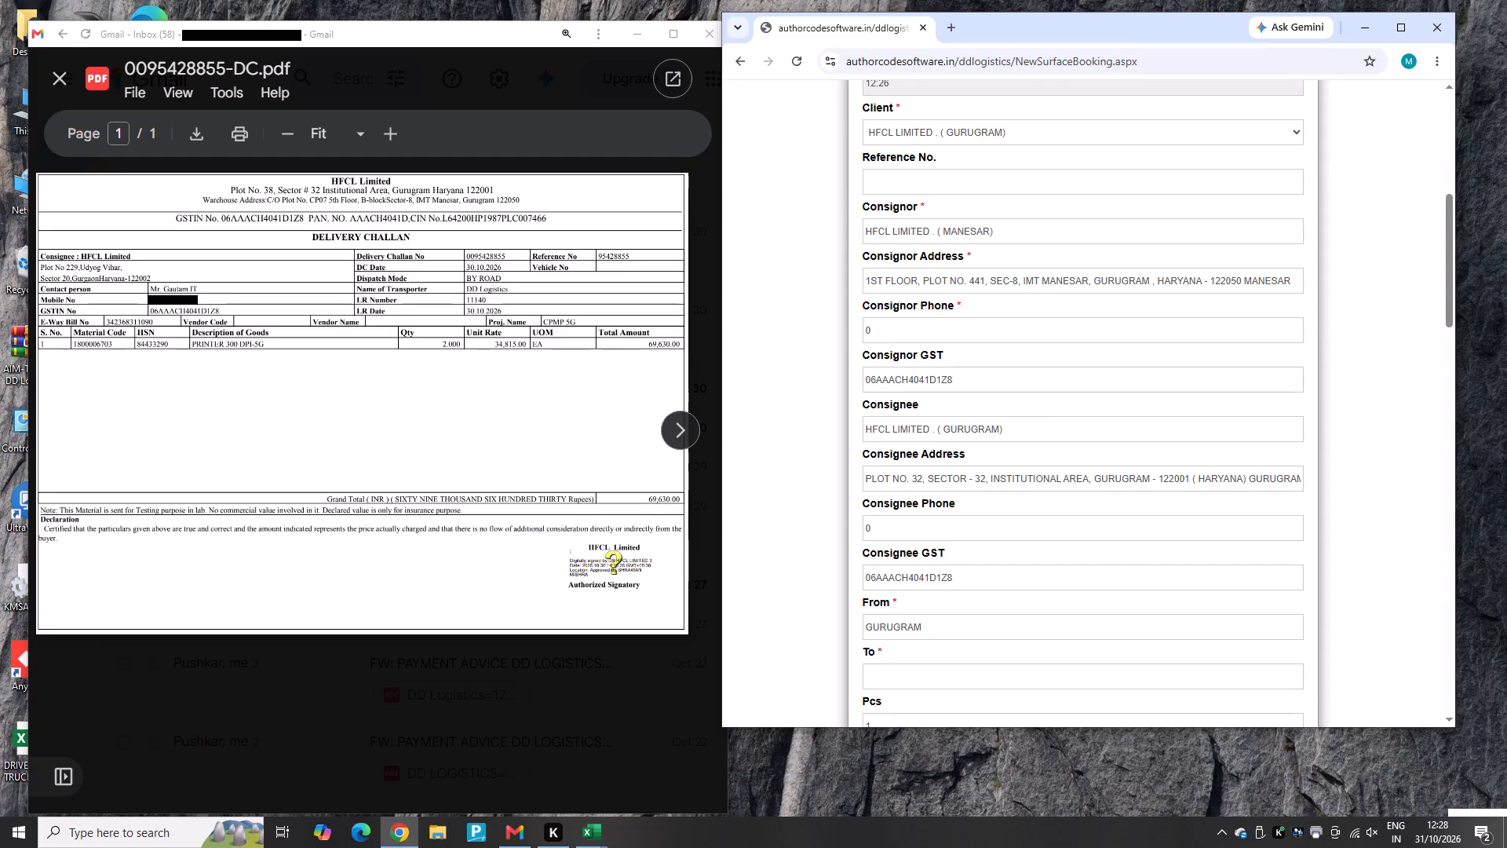
# Change the consignee to HFCL LIMITED . ( GURGAON).
pyautogui.click(1025, 433)
pyautogui.press('BackSpace')
pyautogui.press('BackSpace')
pyautogui.press('BackSpace')
pyautogui.press('BackSpace')
pyautogui.press('BackSpace')
pyautogui.press('BackSpace')
pyautogui.press('BackSpace')
pyautogui.press('BackSpace')
pyautogui.press('BackSpace')
pyautogui.press('BackSpace')
pyautogui.press('BackSpace')
pyautogui.press('BackSpace')
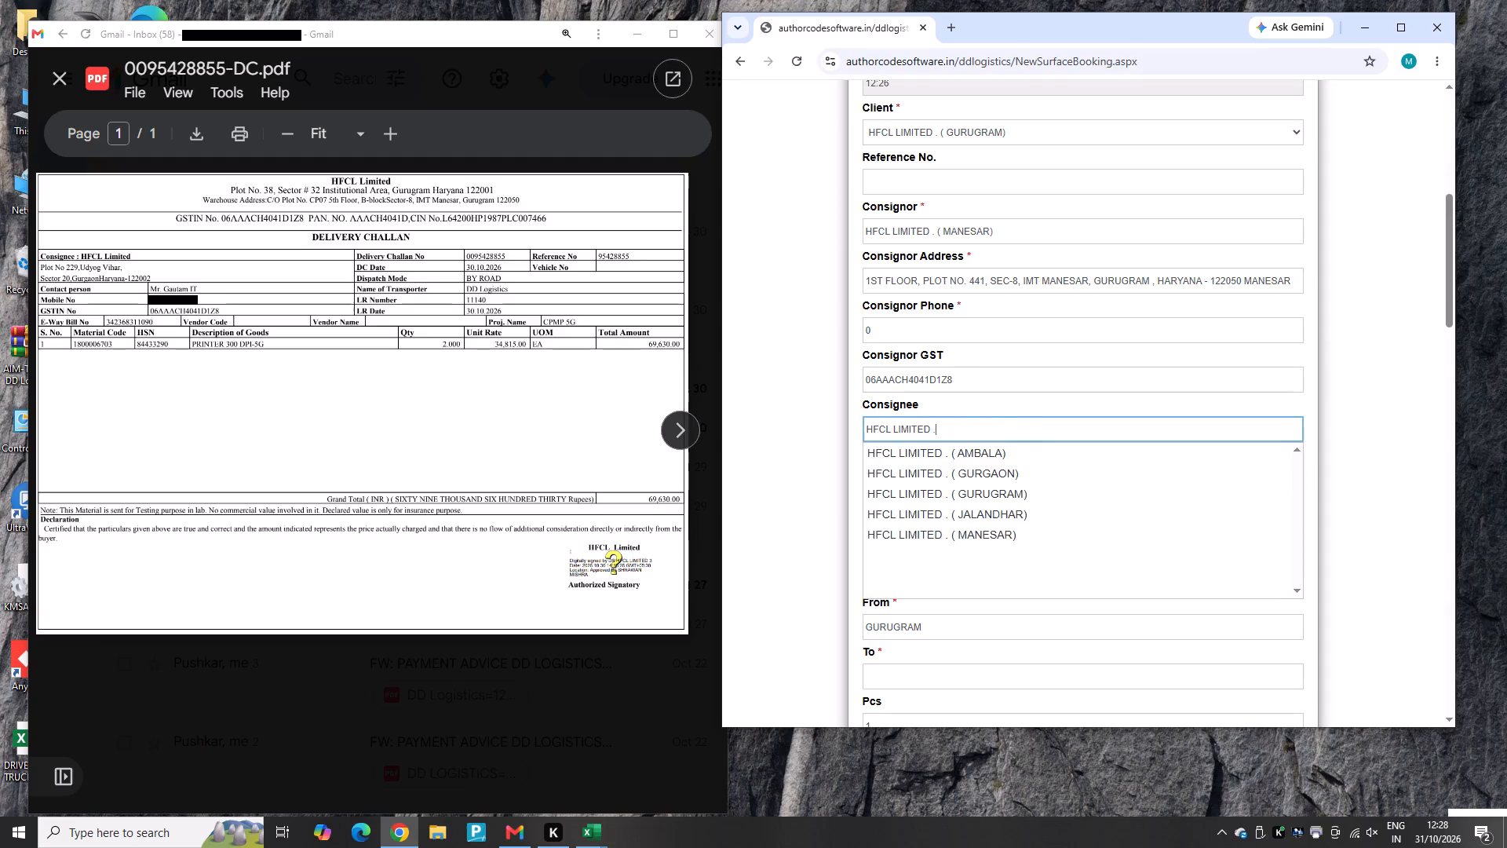
pyautogui.press('Down')
pyautogui.press('Down')
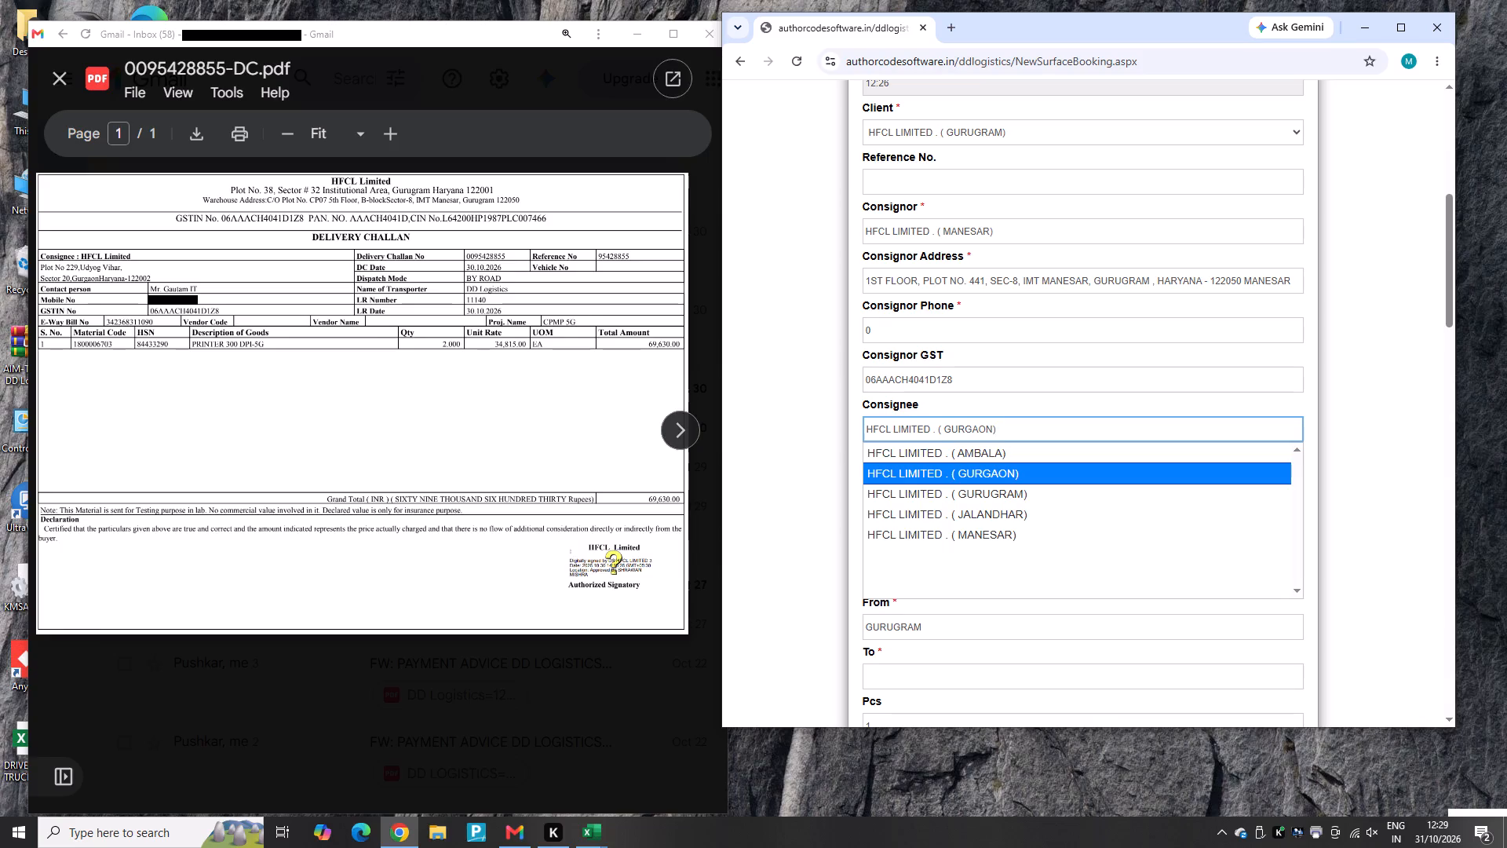
# Change the consignor to VVDN TECHNOLOGIES (MANESAR), using the first matching entry.
pyautogui.scroll(2, 1155, 378)
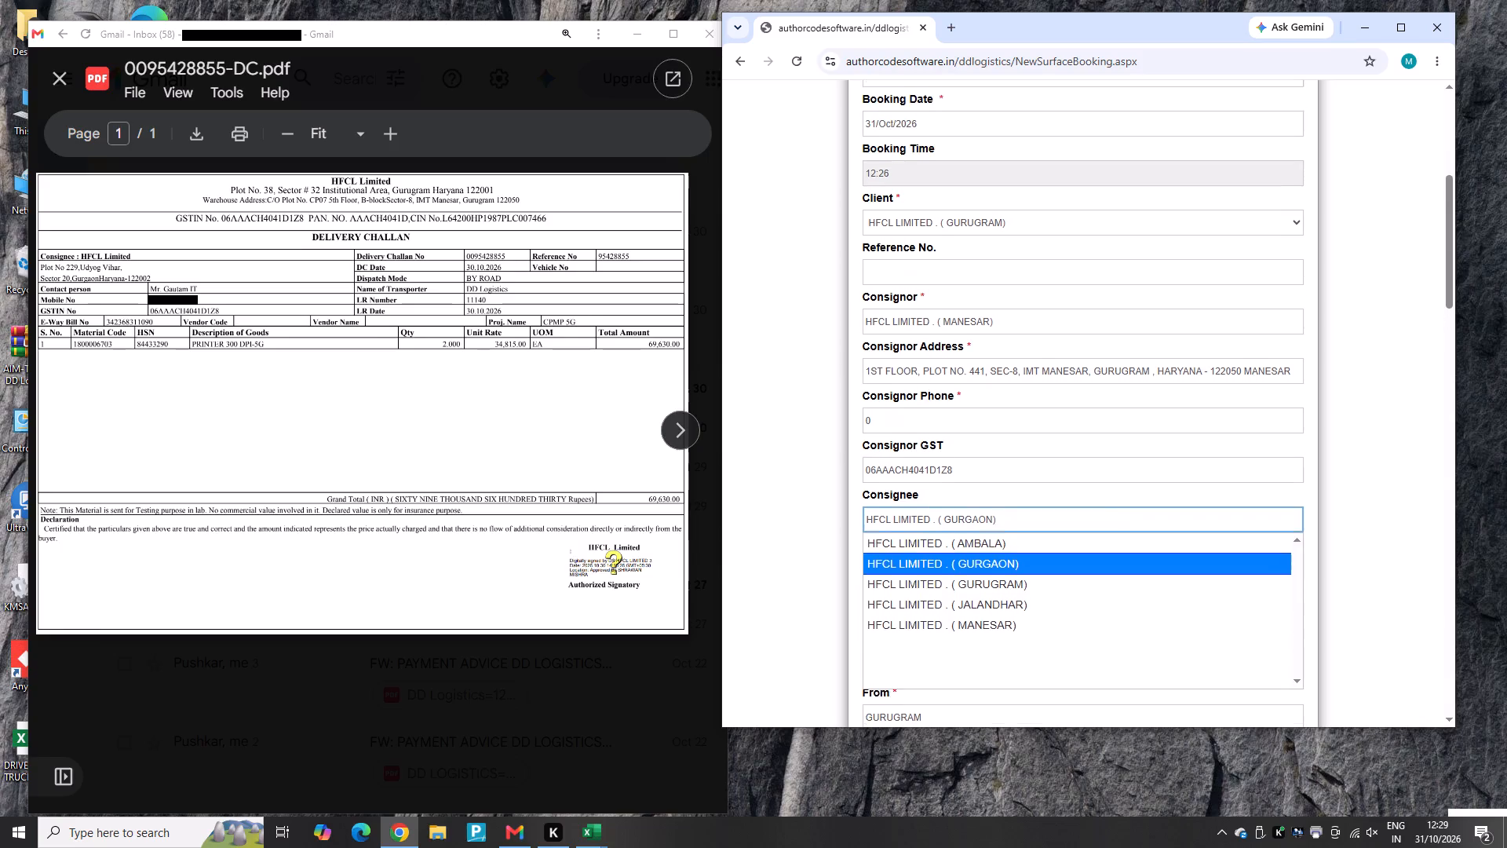
pyautogui.moveTo(1009, 390); pyautogui.dragTo(731, 409)
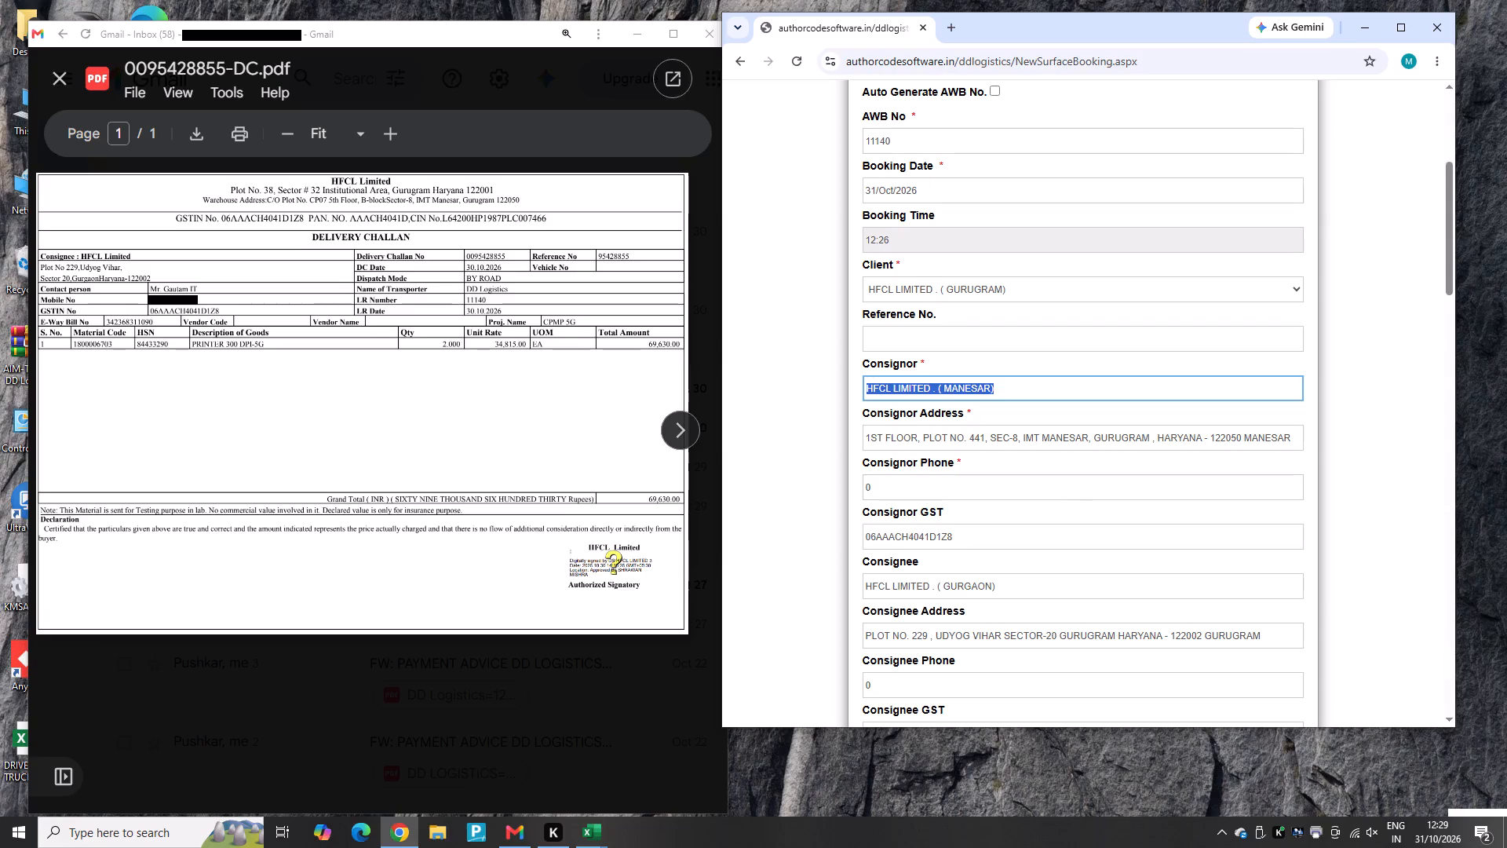
pyautogui.write('VVD')
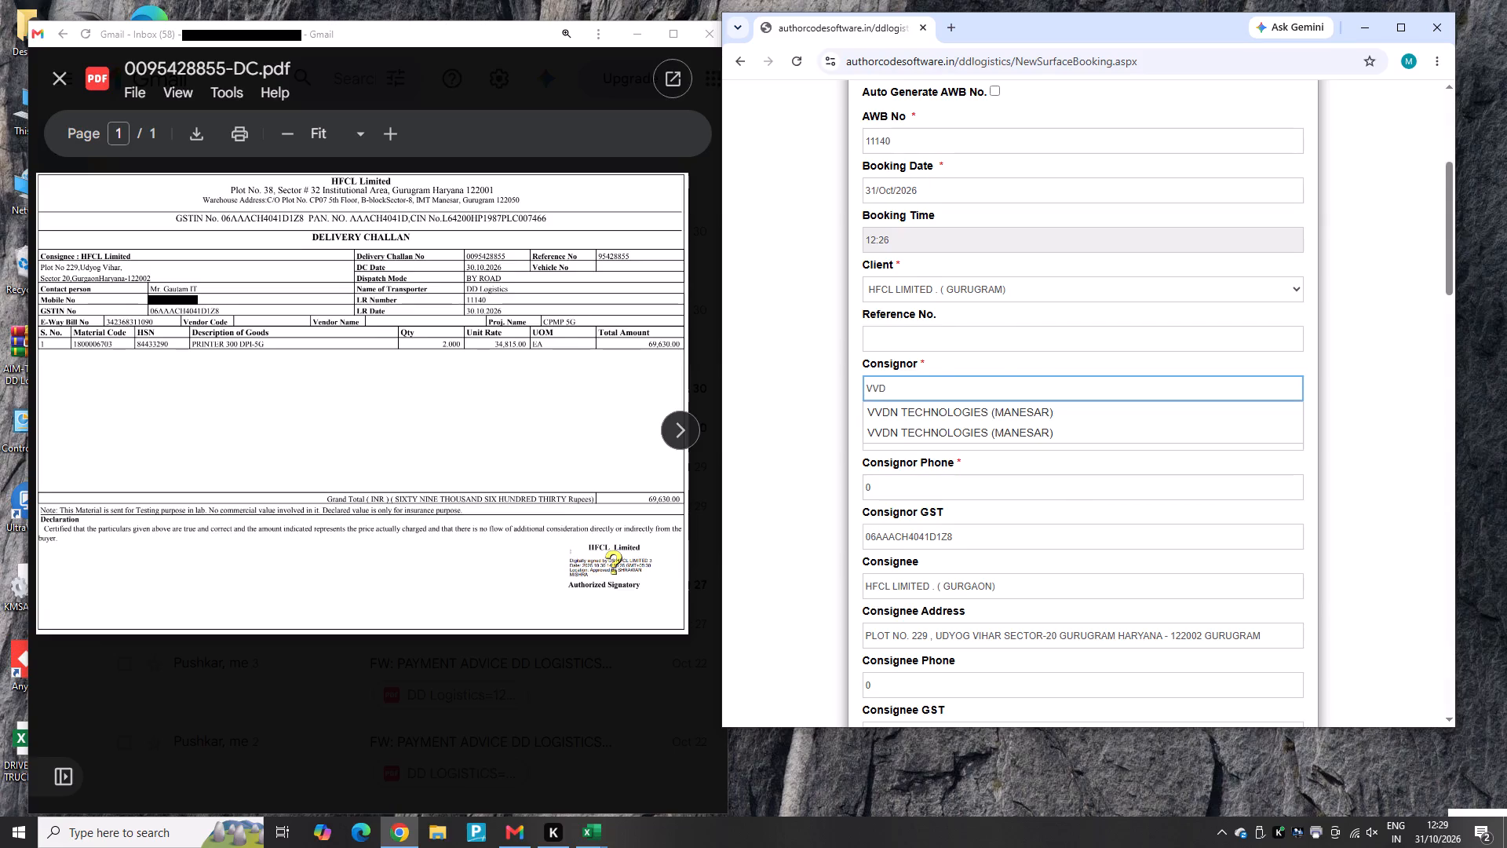
pyautogui.click(1013, 413)
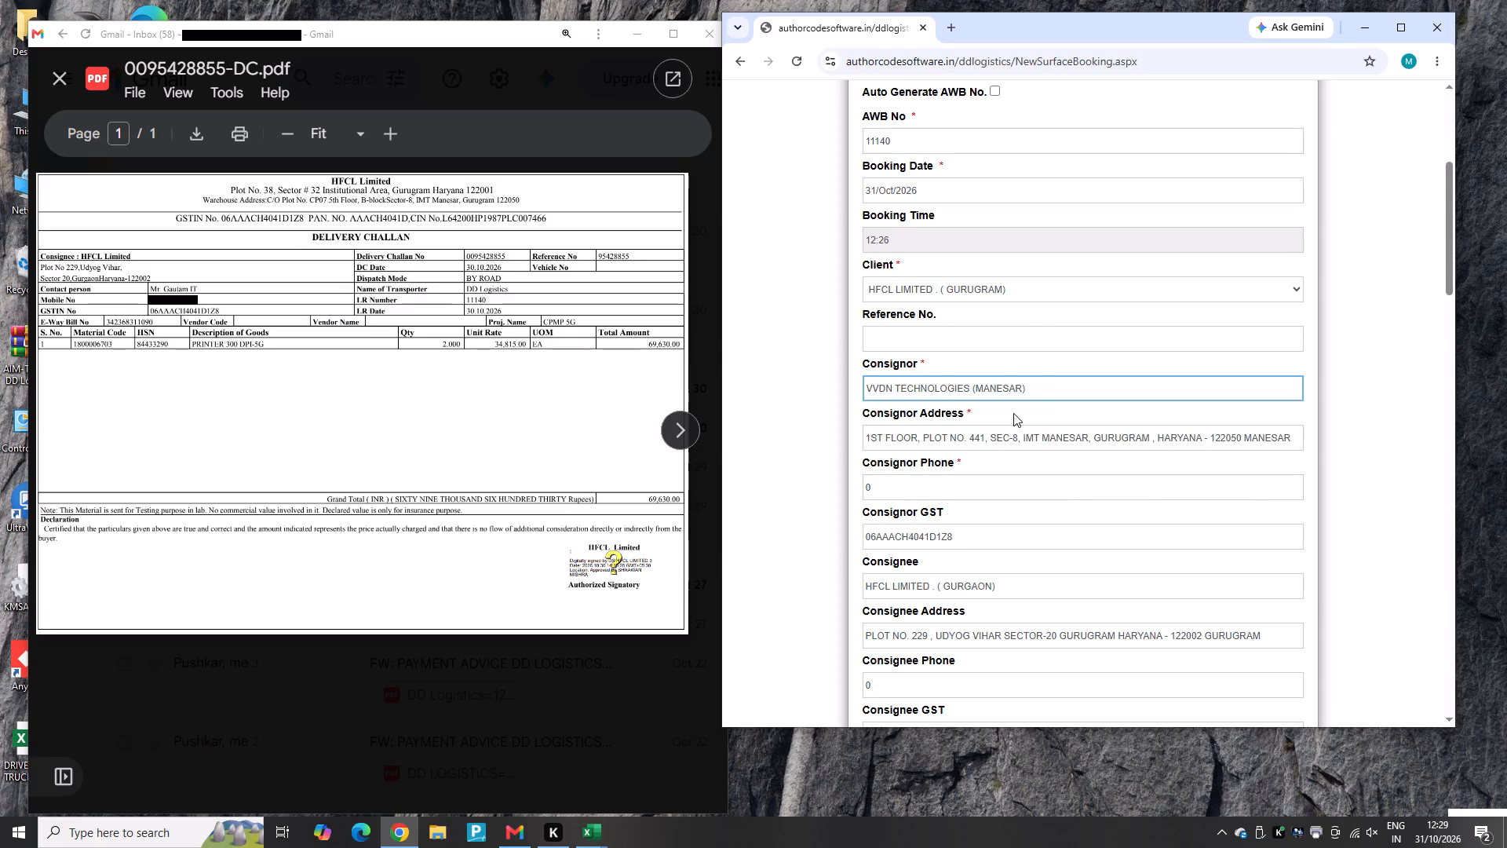
pyautogui.press('Tab')
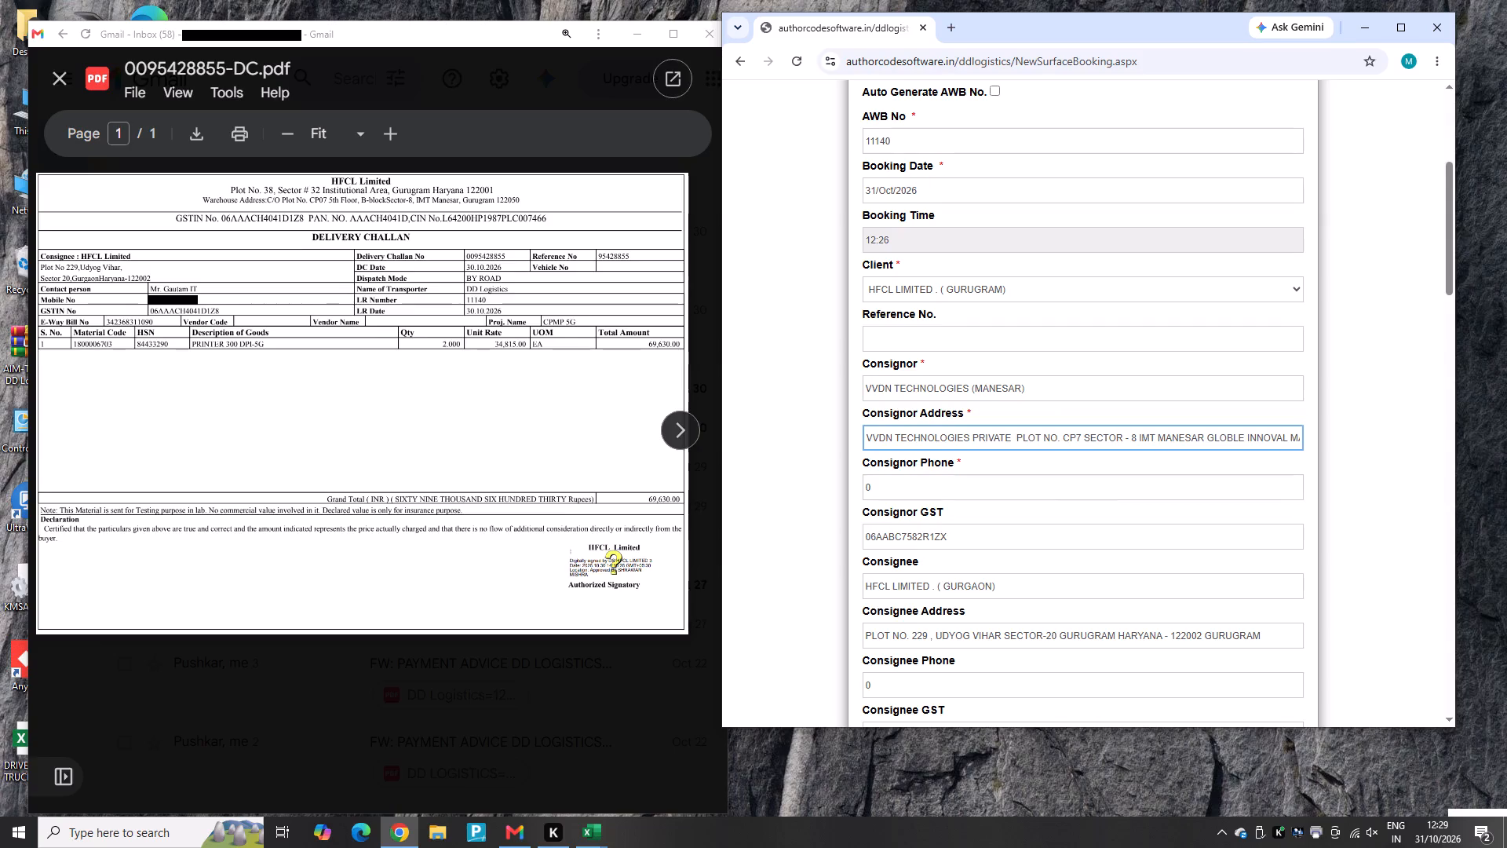
# Search the consignees for HFCL and choose HFCL LIMITED . ( GURGAON) again.
pyautogui.press('Tab')
pyautogui.press('Tab')
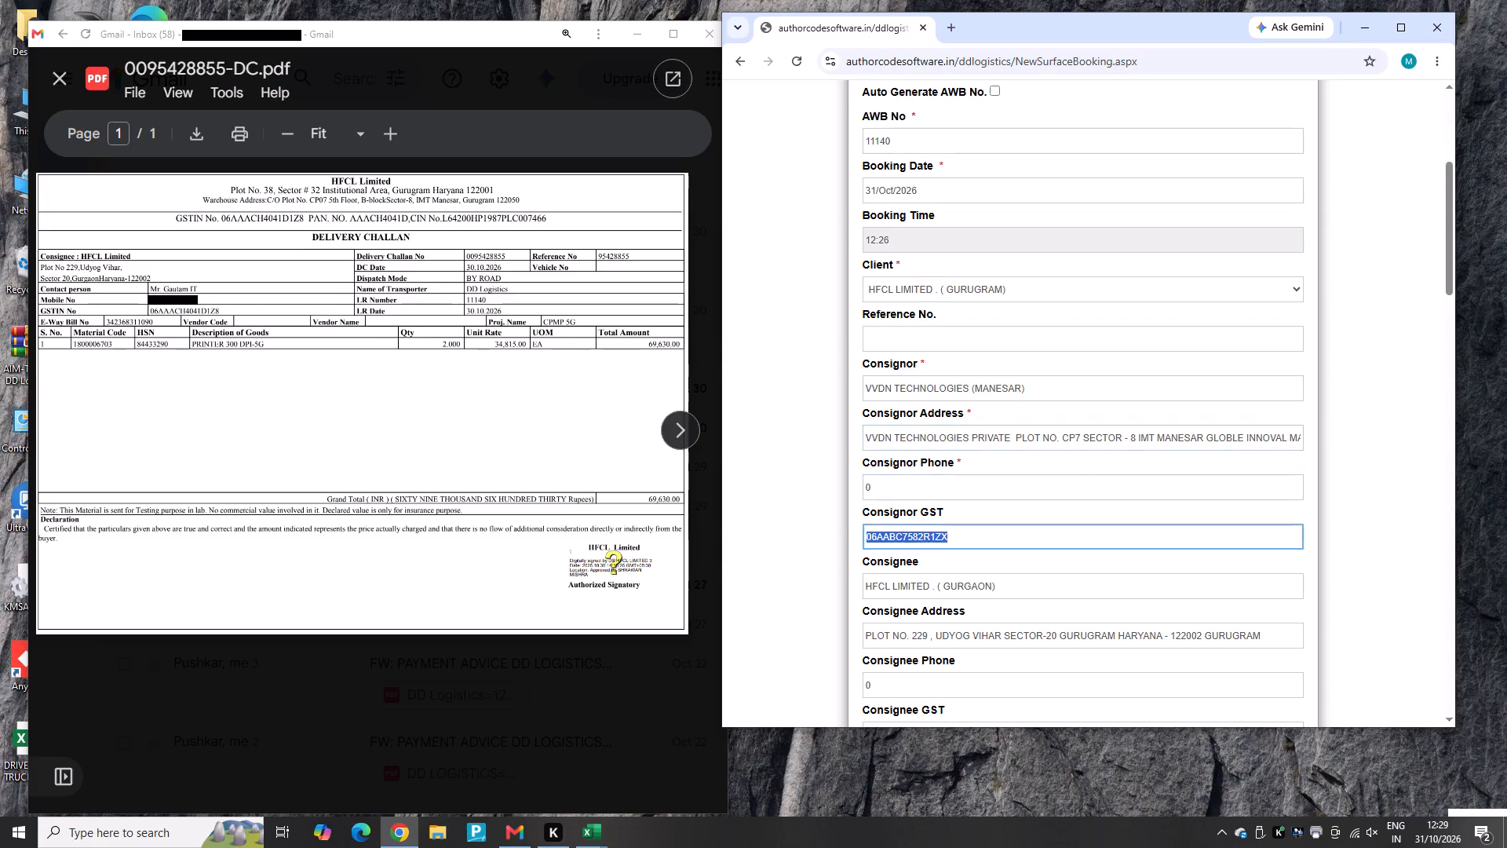
pyautogui.press('Tab')
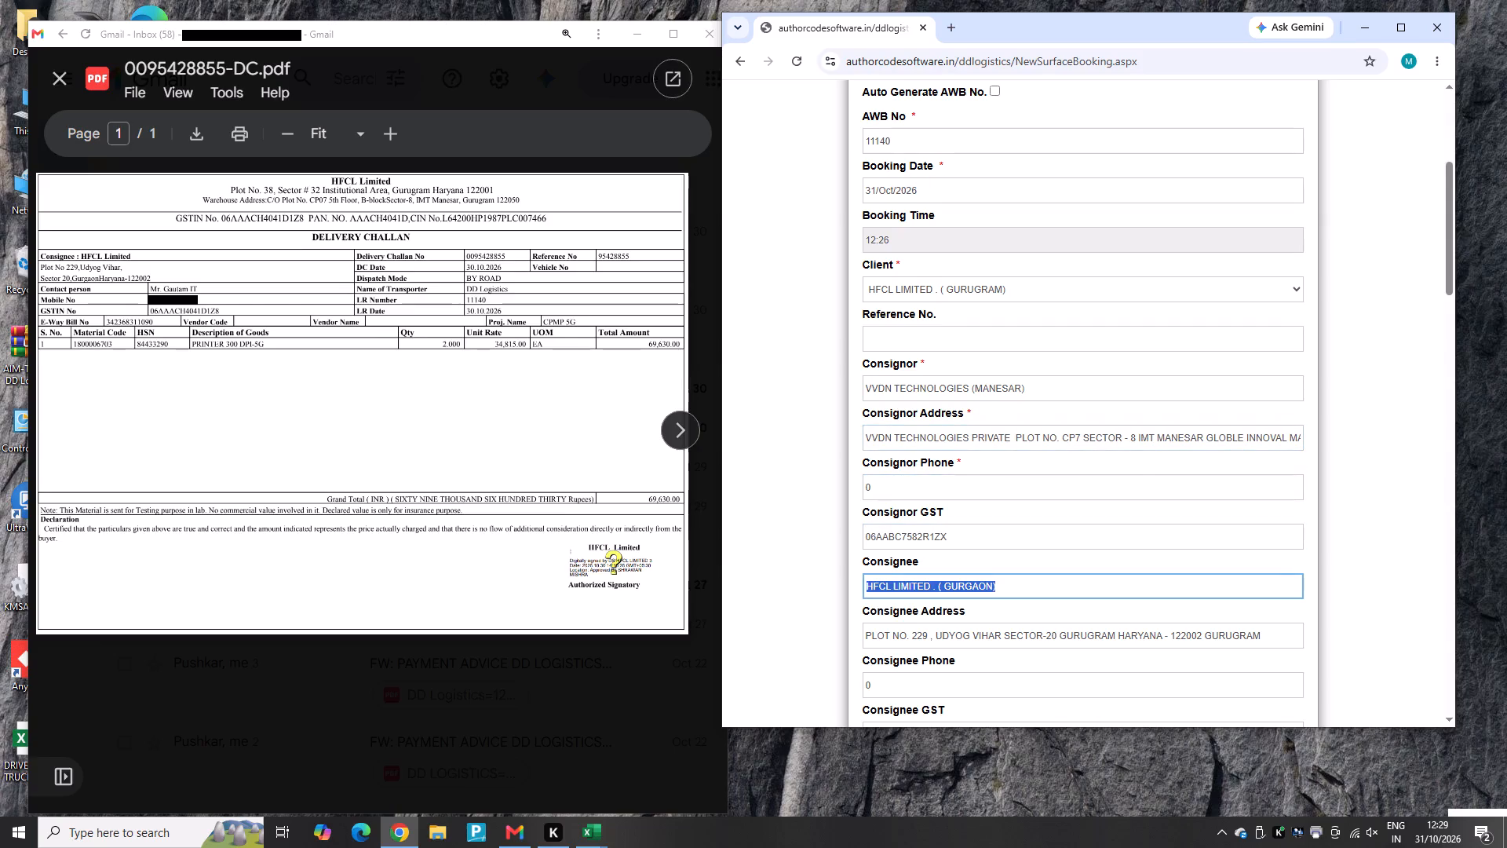
pyautogui.write('HFC')
pyautogui.press('l')
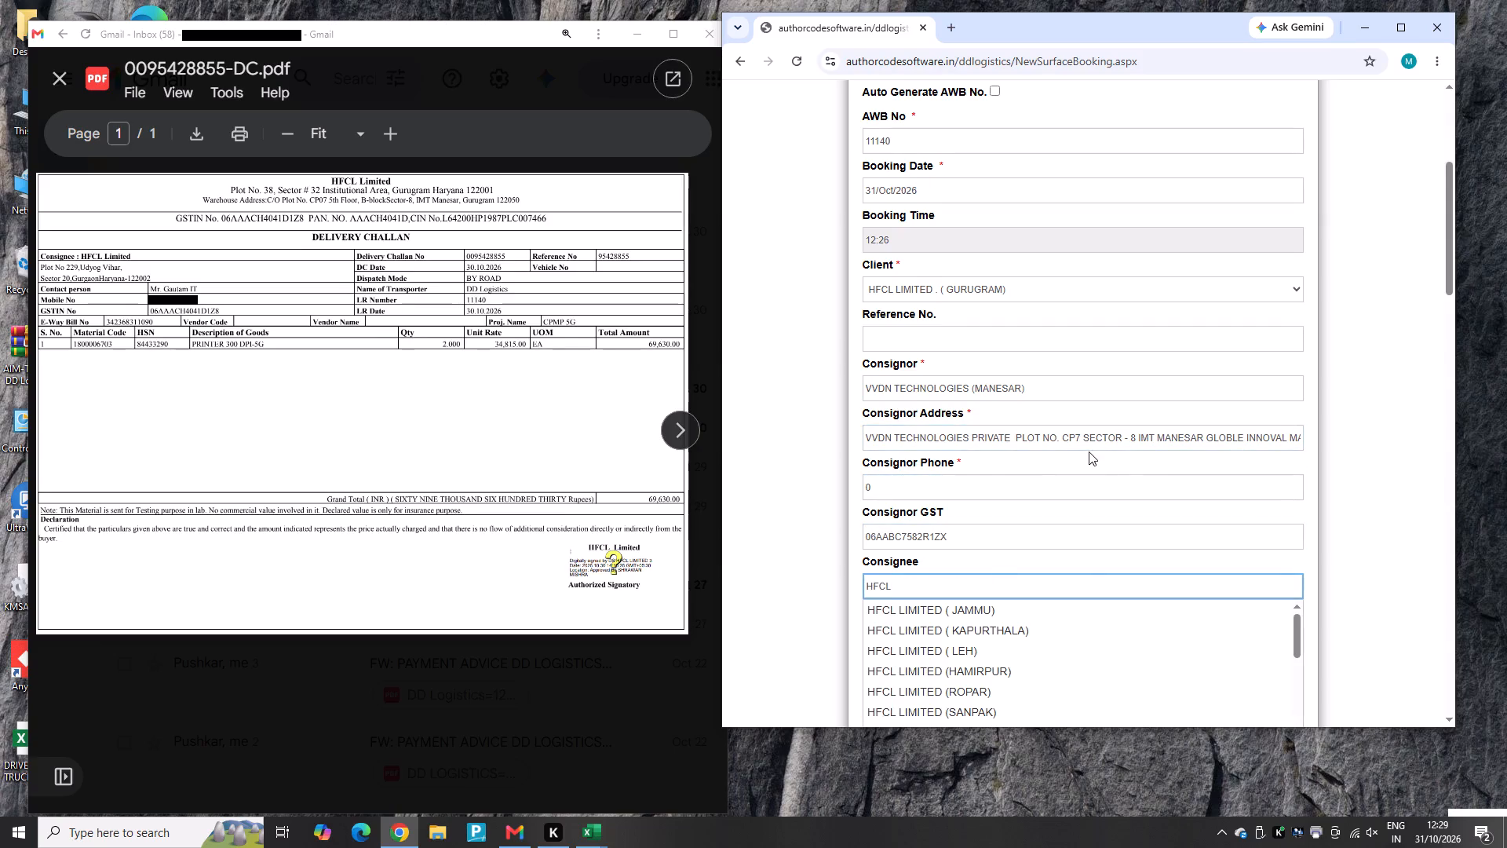
pyautogui.scroll(-1, 1003, 634)
pyautogui.scroll(1, 1003, 634)
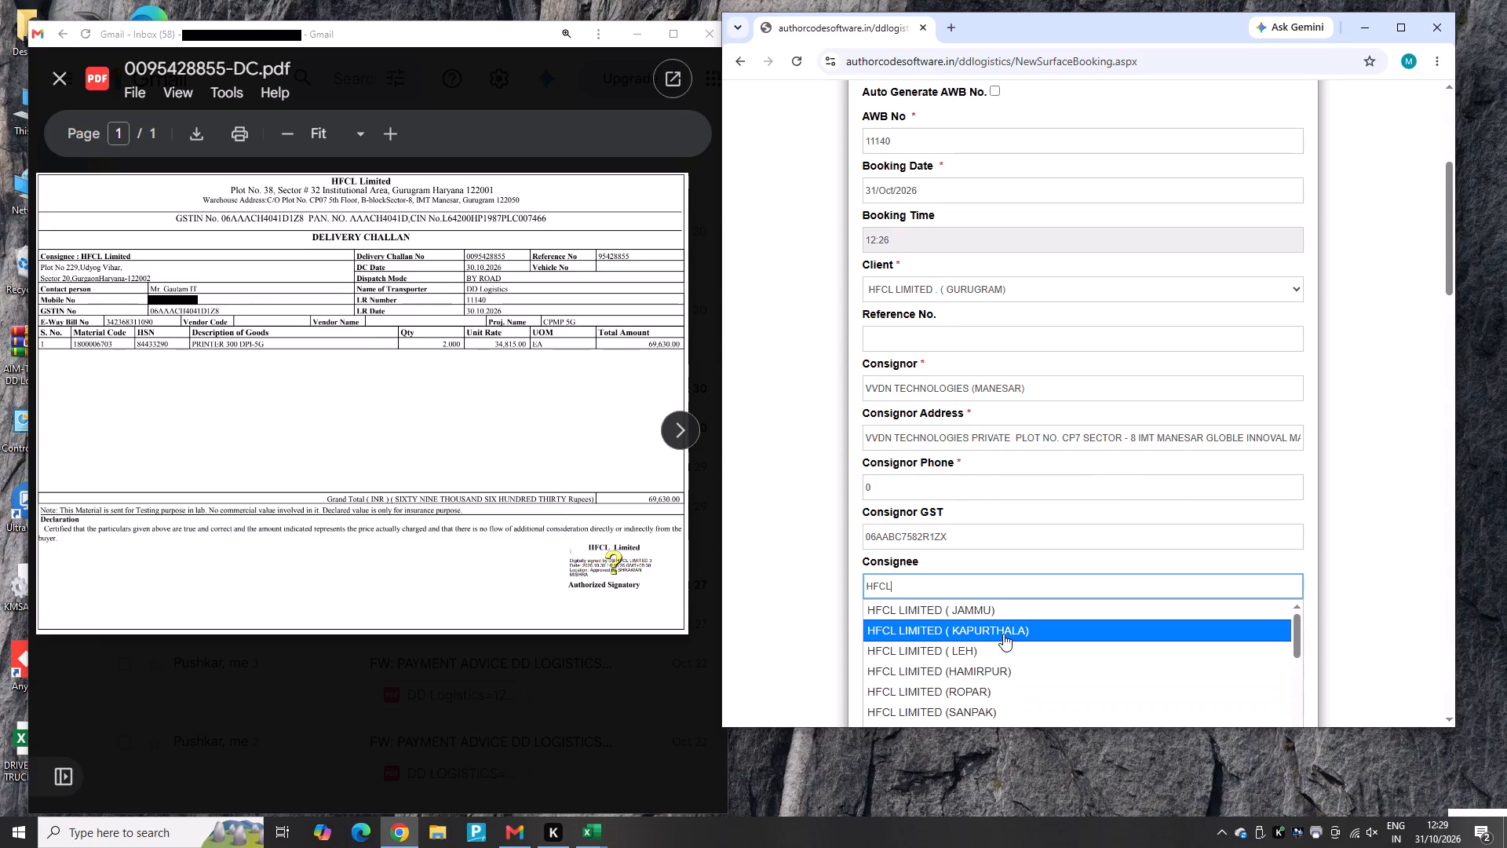
pyautogui.scroll(-3, 1003, 634)
pyautogui.scroll(1, 1003, 634)
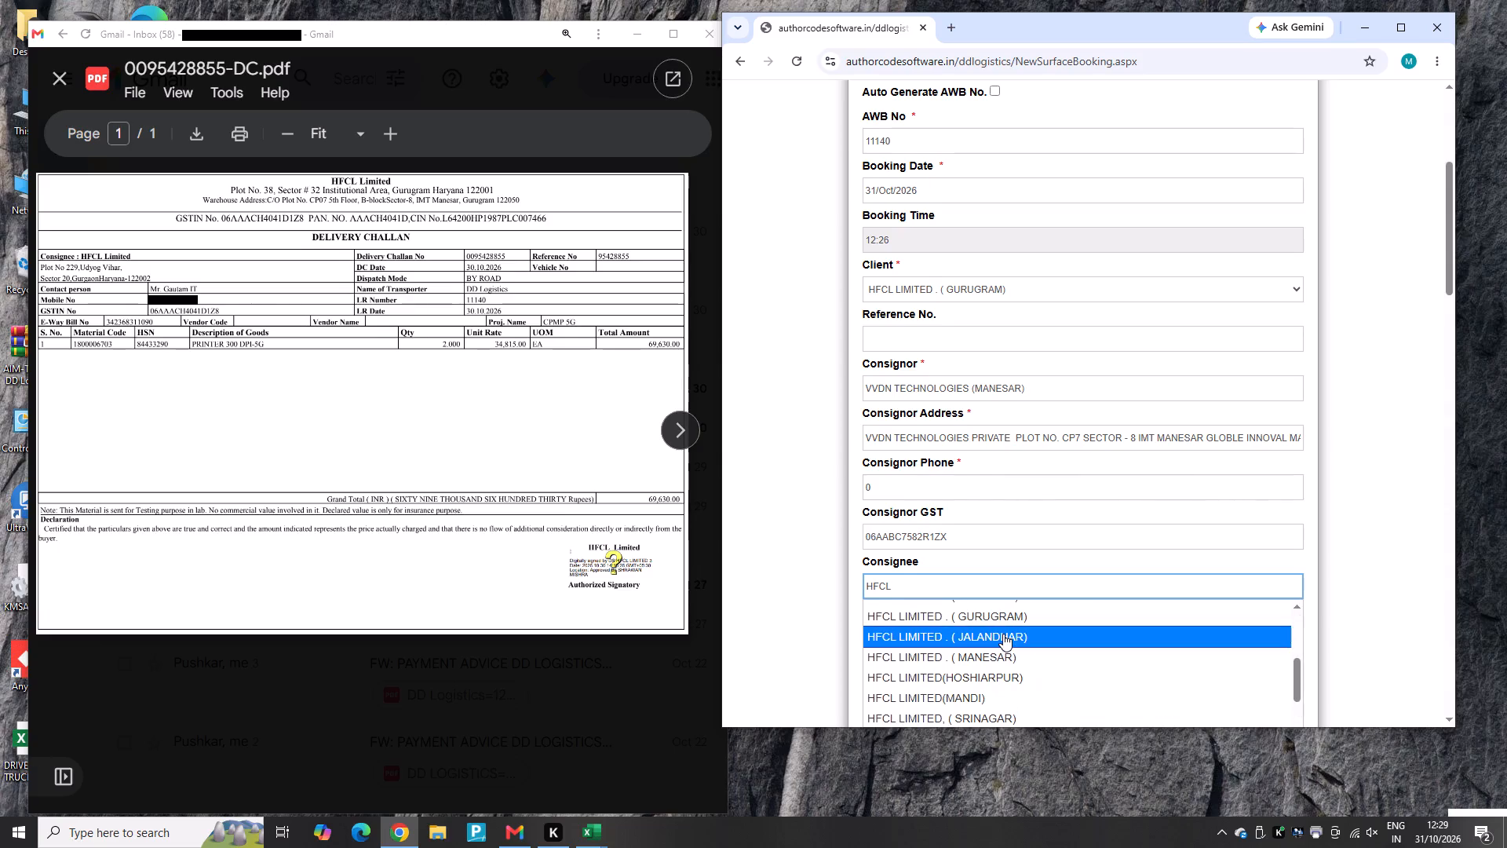
pyautogui.scroll(1, 1003, 634)
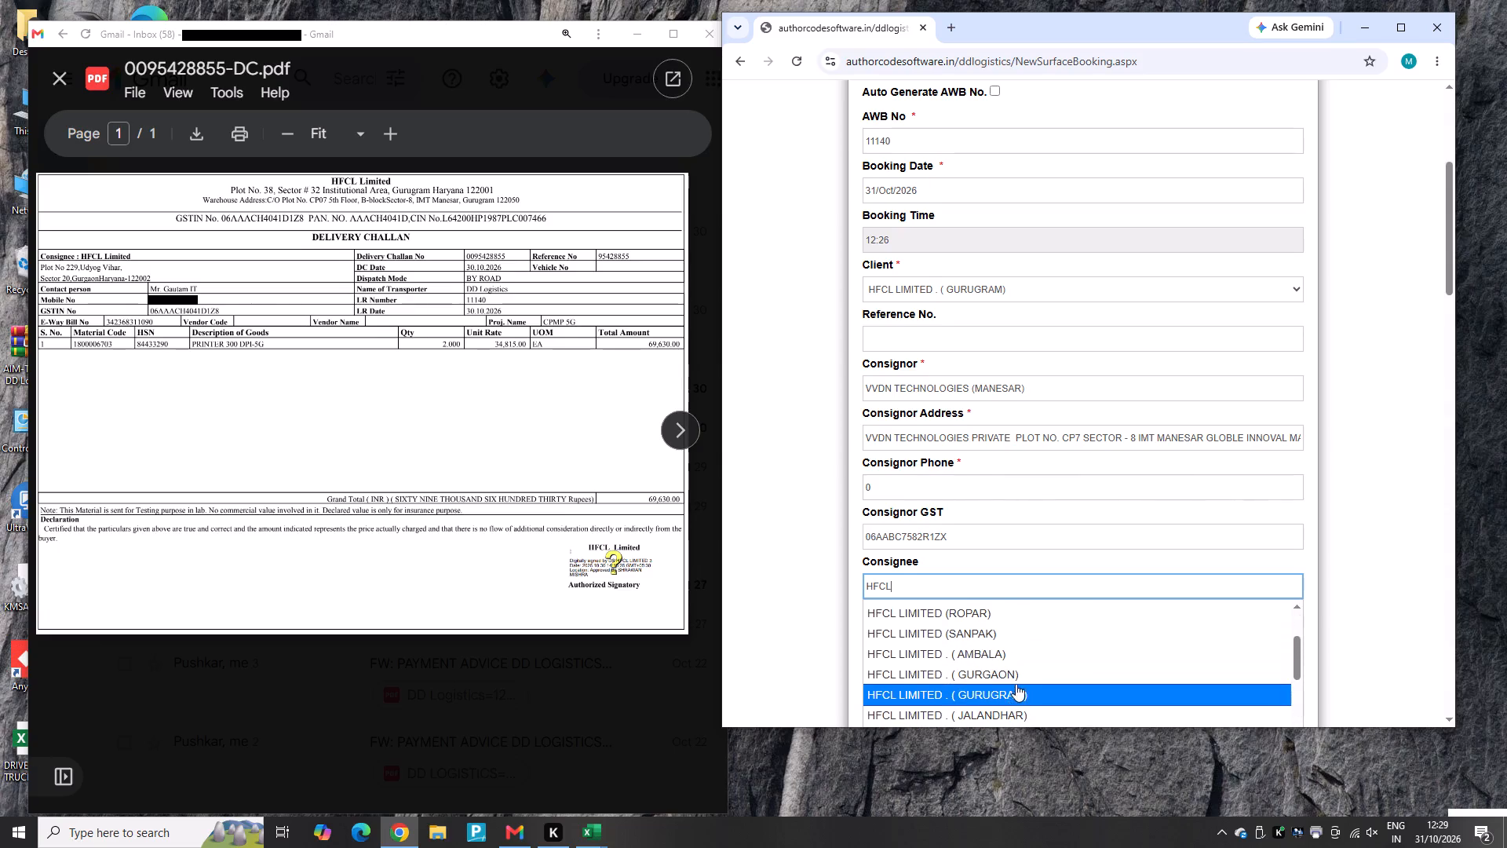
pyautogui.click(1026, 674)
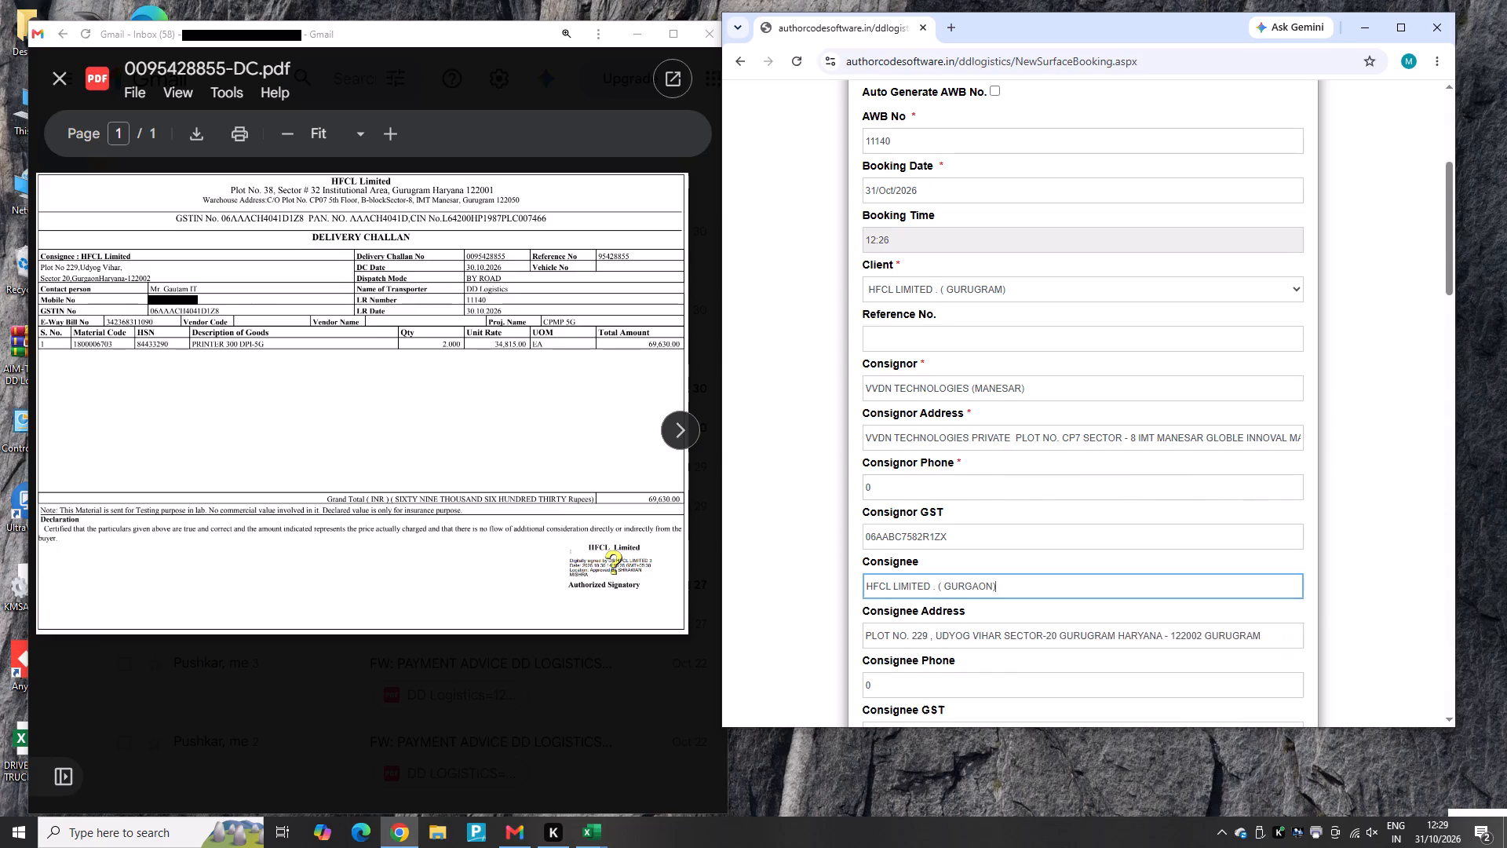
# Set the booking route from MANESAR to GURUGRAM.
pyautogui.press('Tab')
pyautogui.press('Tab')
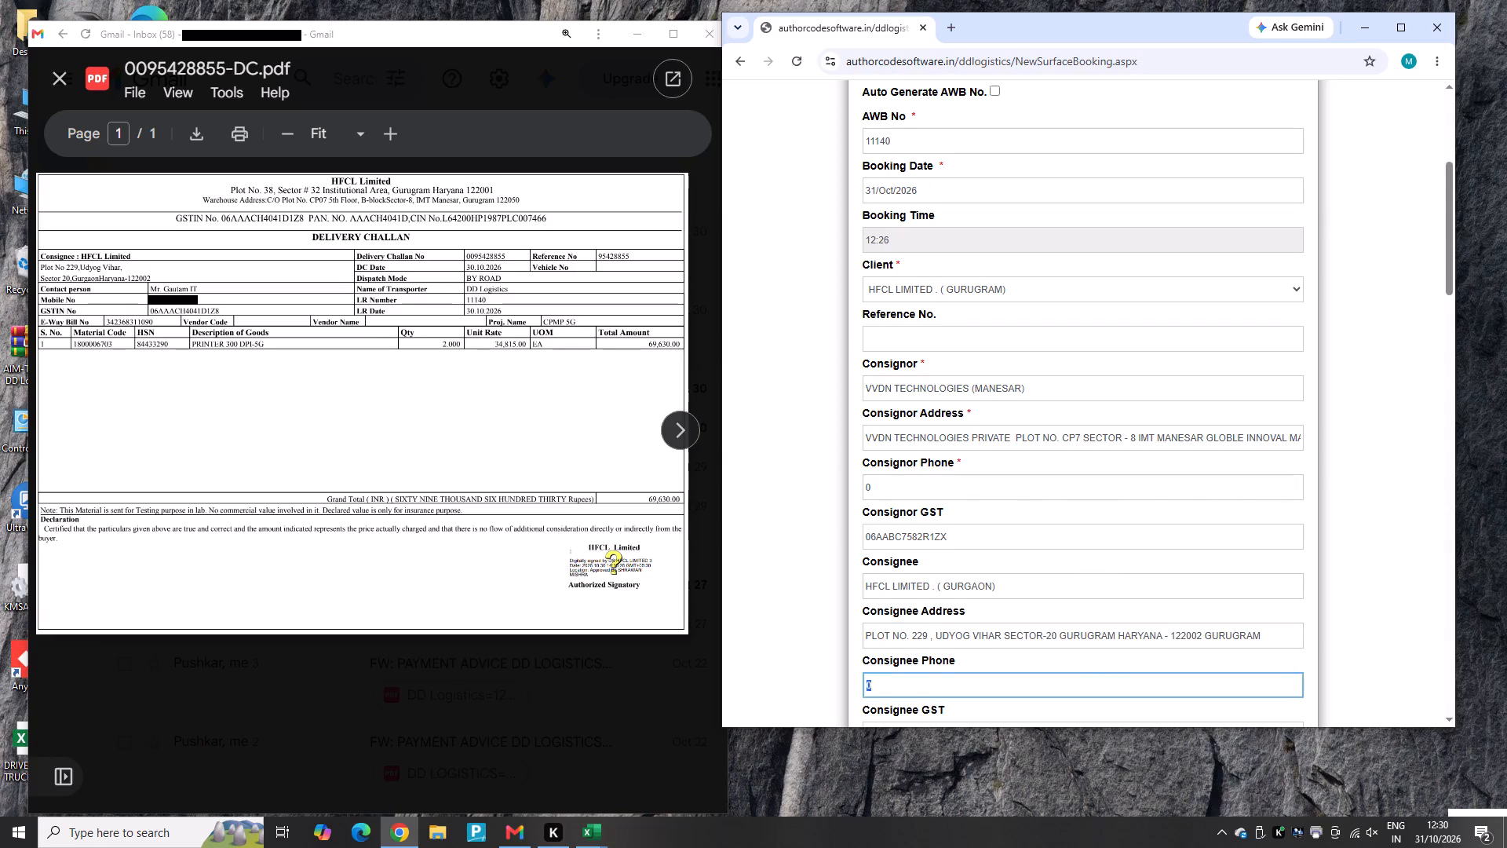
pyautogui.press('Tab')
pyautogui.press('Tab')
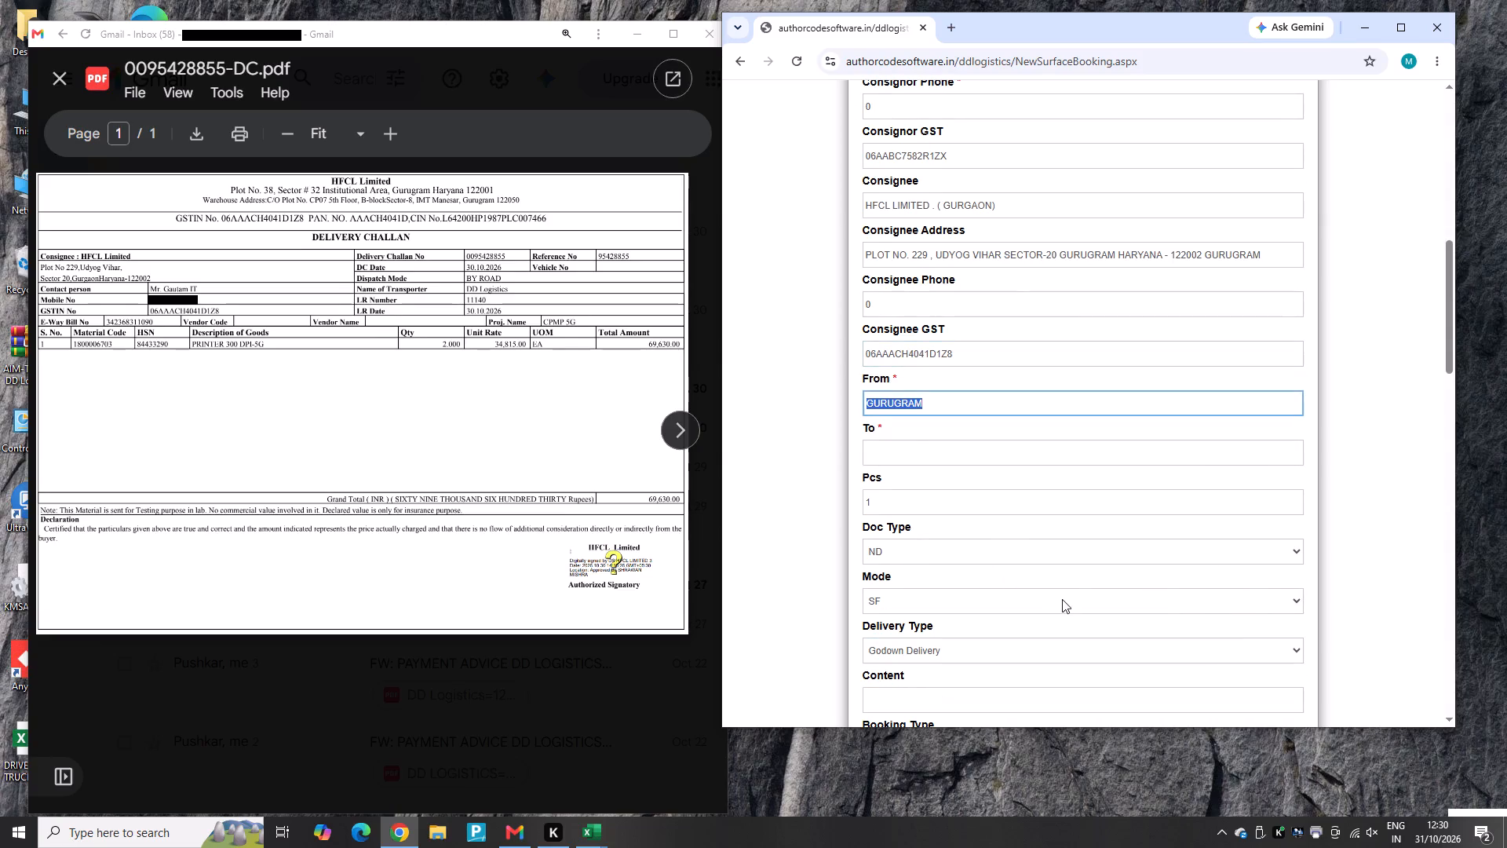
pyautogui.write('MANESA')
pyautogui.press('Down')
pyautogui.press('Tab')
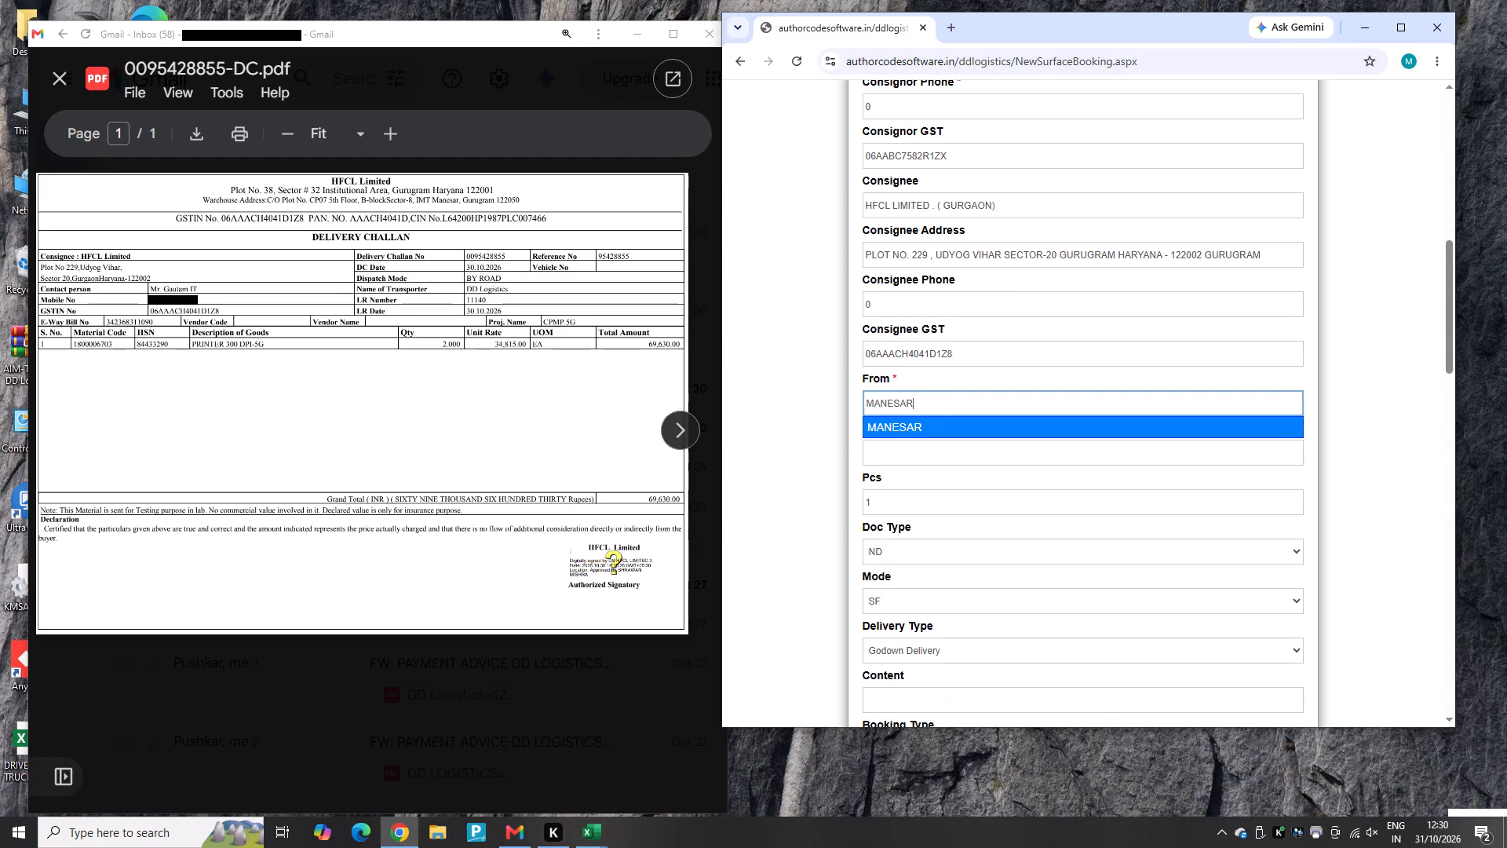
pyautogui.write('GURU')
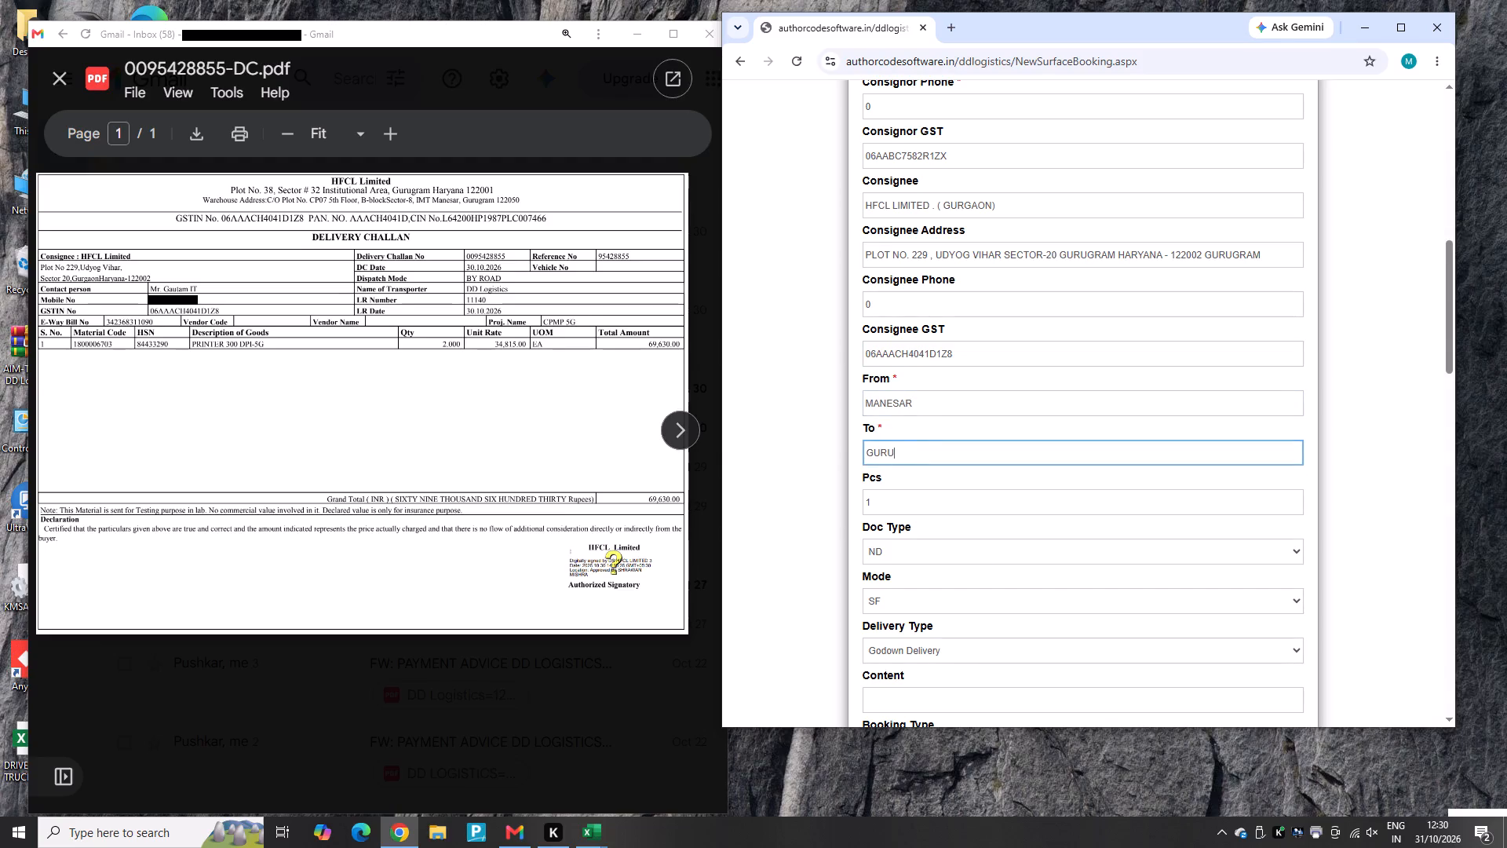
pyautogui.press('Down')
pyautogui.press('Tab')
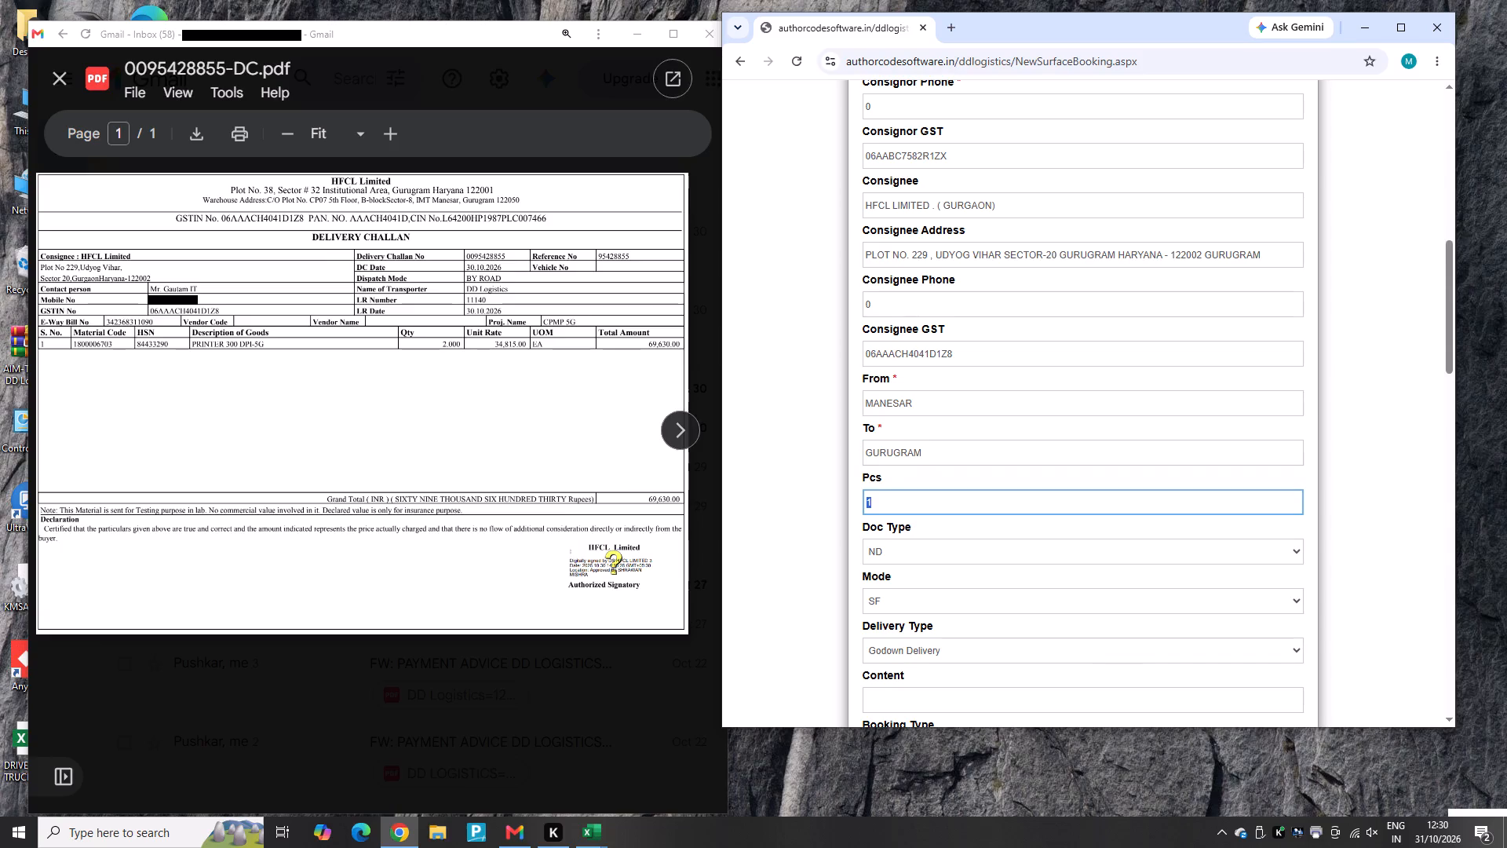
# Fill in the shipment details with 40 pieces, Door Delivery as delivery type and BOX as content.
pyautogui.write('40')
pyautogui.press('Tab')
pyautogui.press('Tab')
pyautogui.press('Tab')
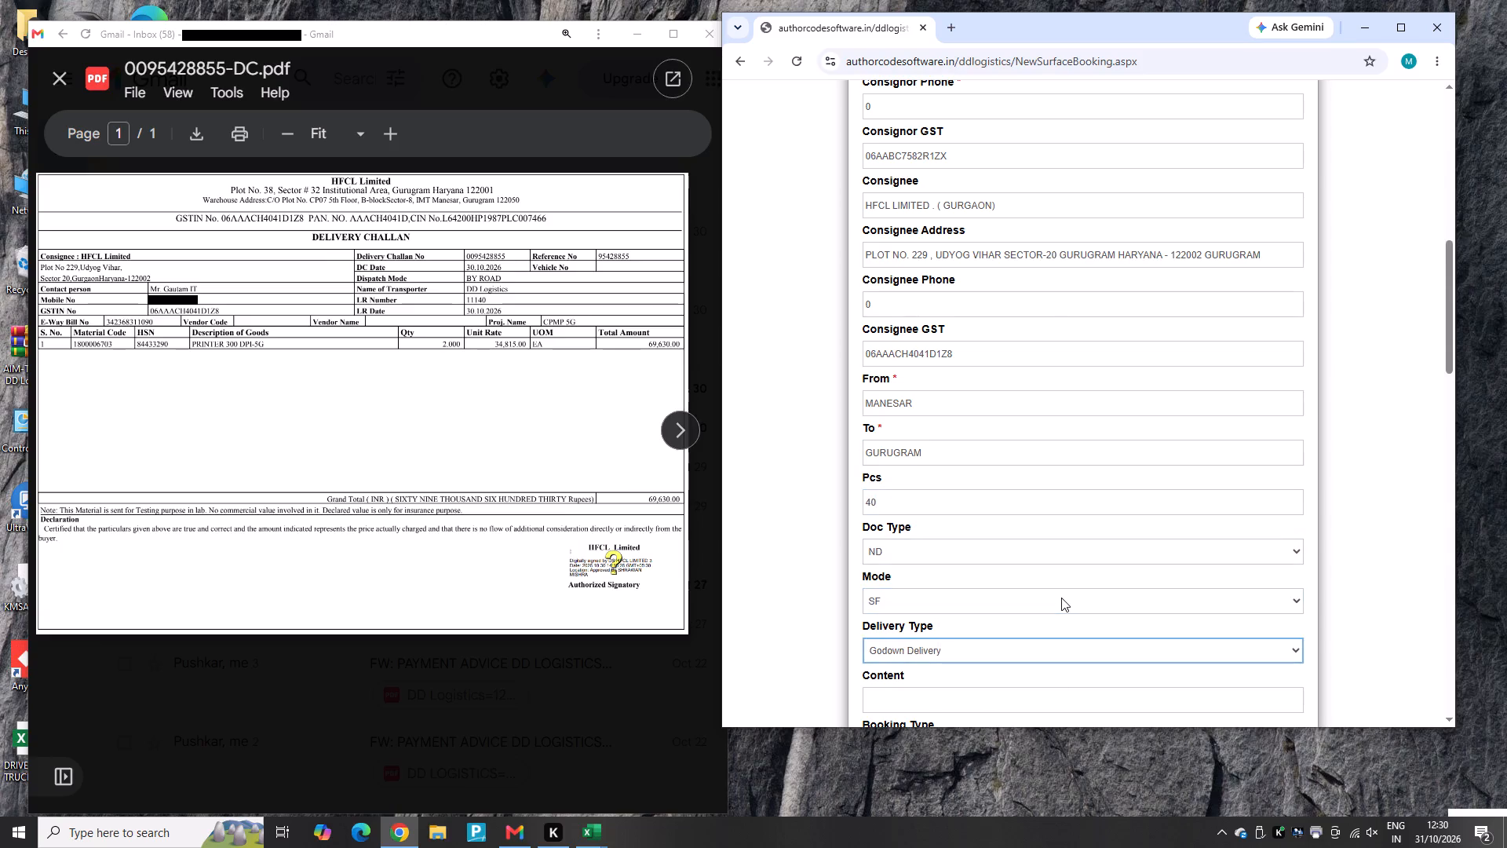
pyautogui.press('Down')
pyautogui.press('Tab')
pyautogui.write('BOX')
pyautogui.press('Tab')
pyautogui.press('Tab')
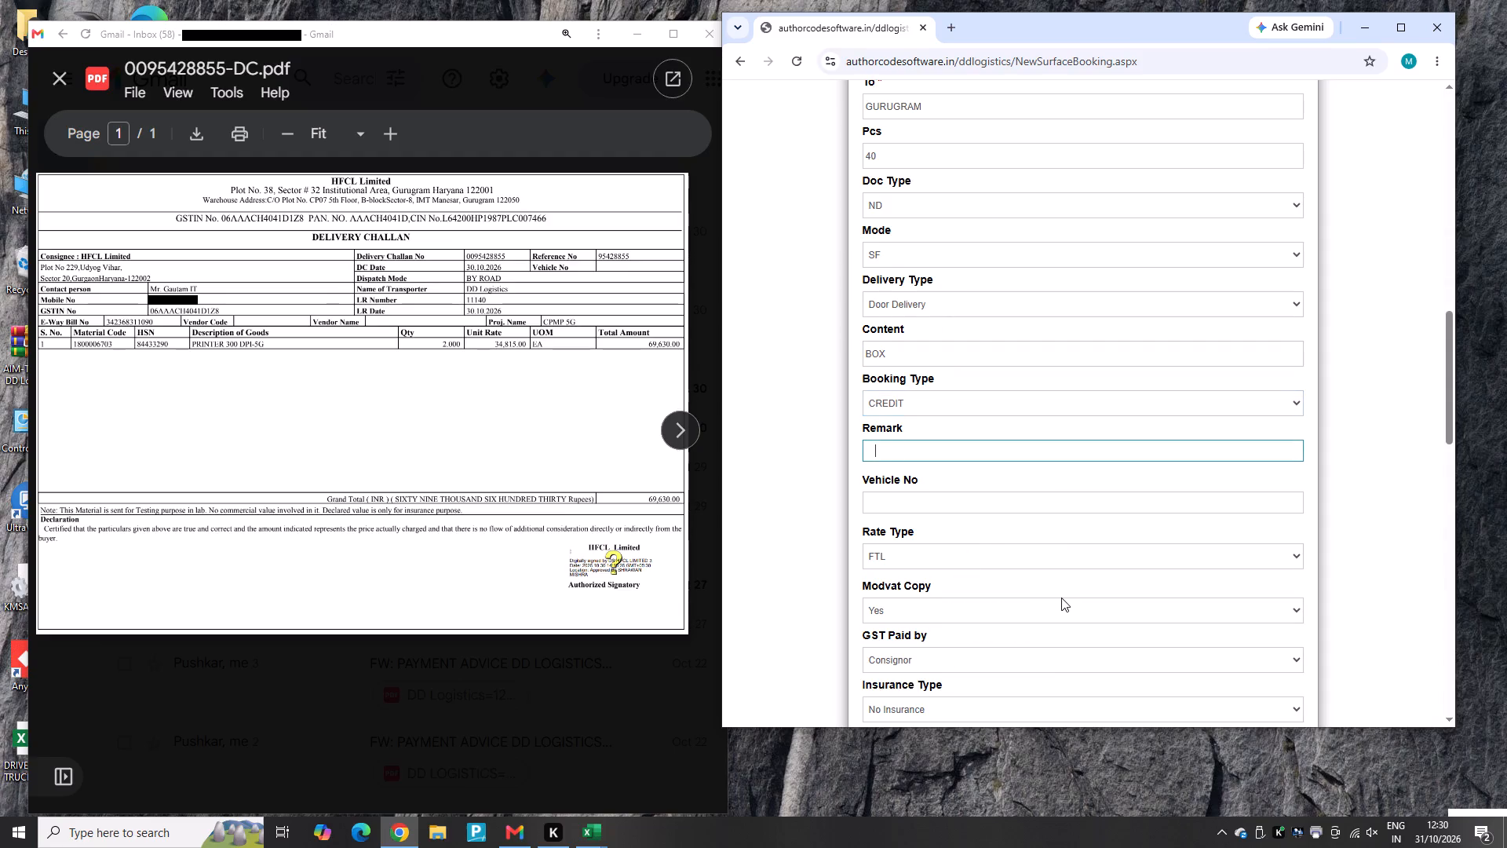
# Enter the booking remark as pickup, using the saved suggestion.
pyautogui.write('PICKUP')
pyautogui.click(1002, 493)
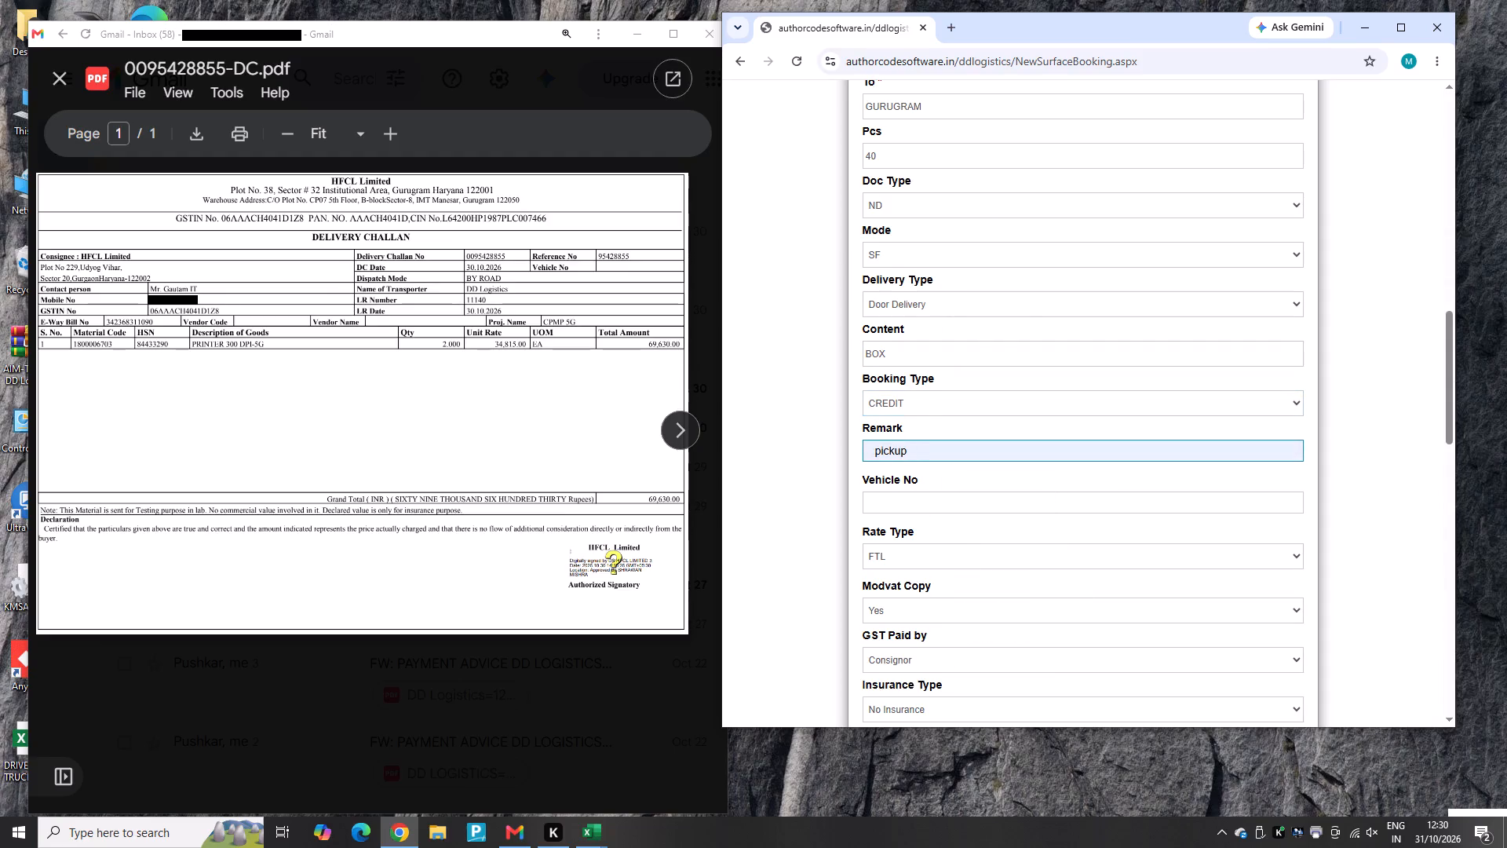
pyautogui.press('Tab')
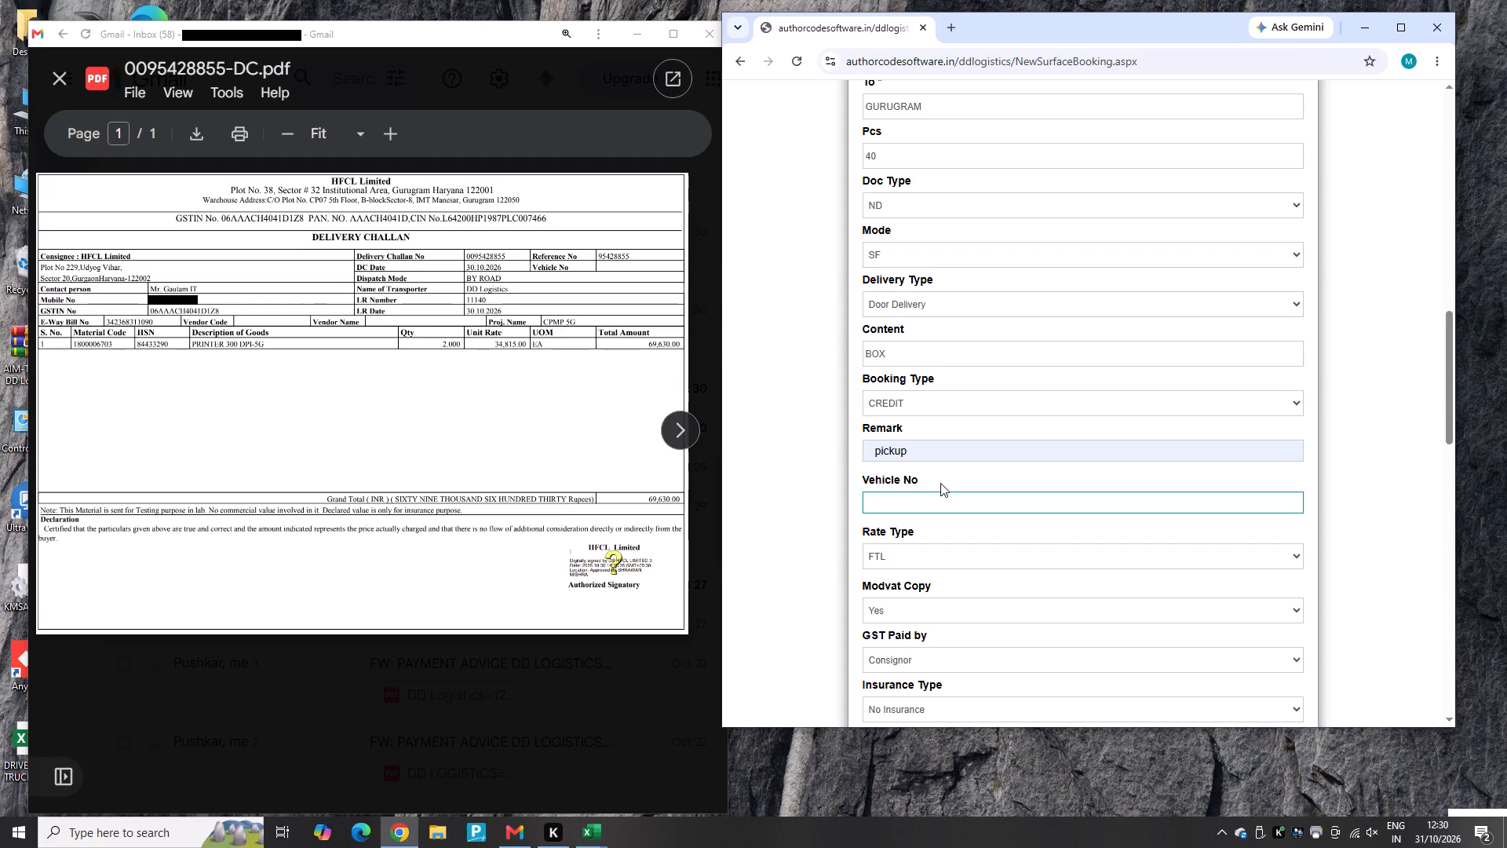
pyautogui.press('h')
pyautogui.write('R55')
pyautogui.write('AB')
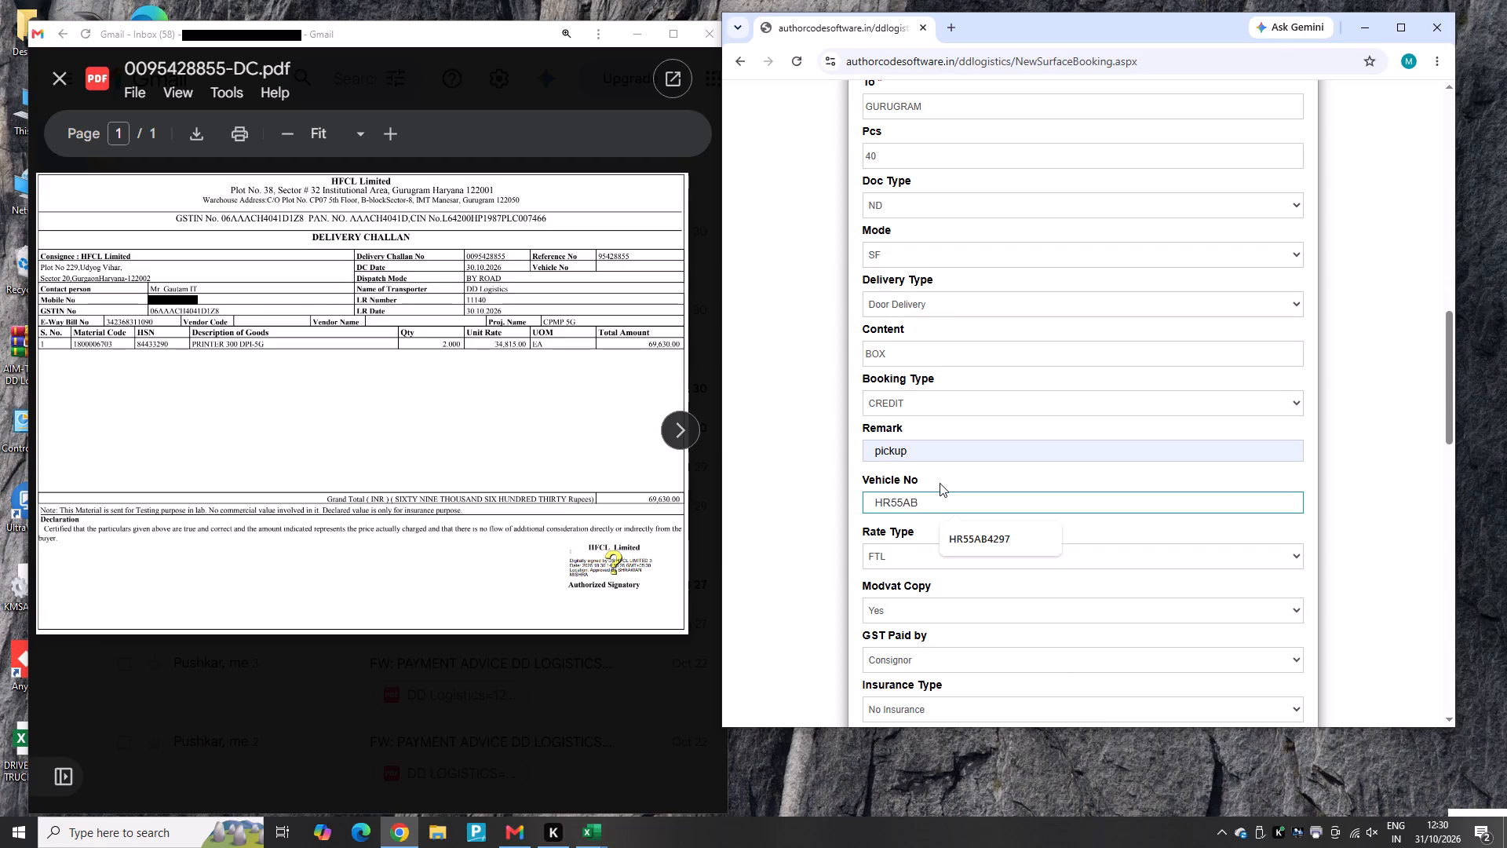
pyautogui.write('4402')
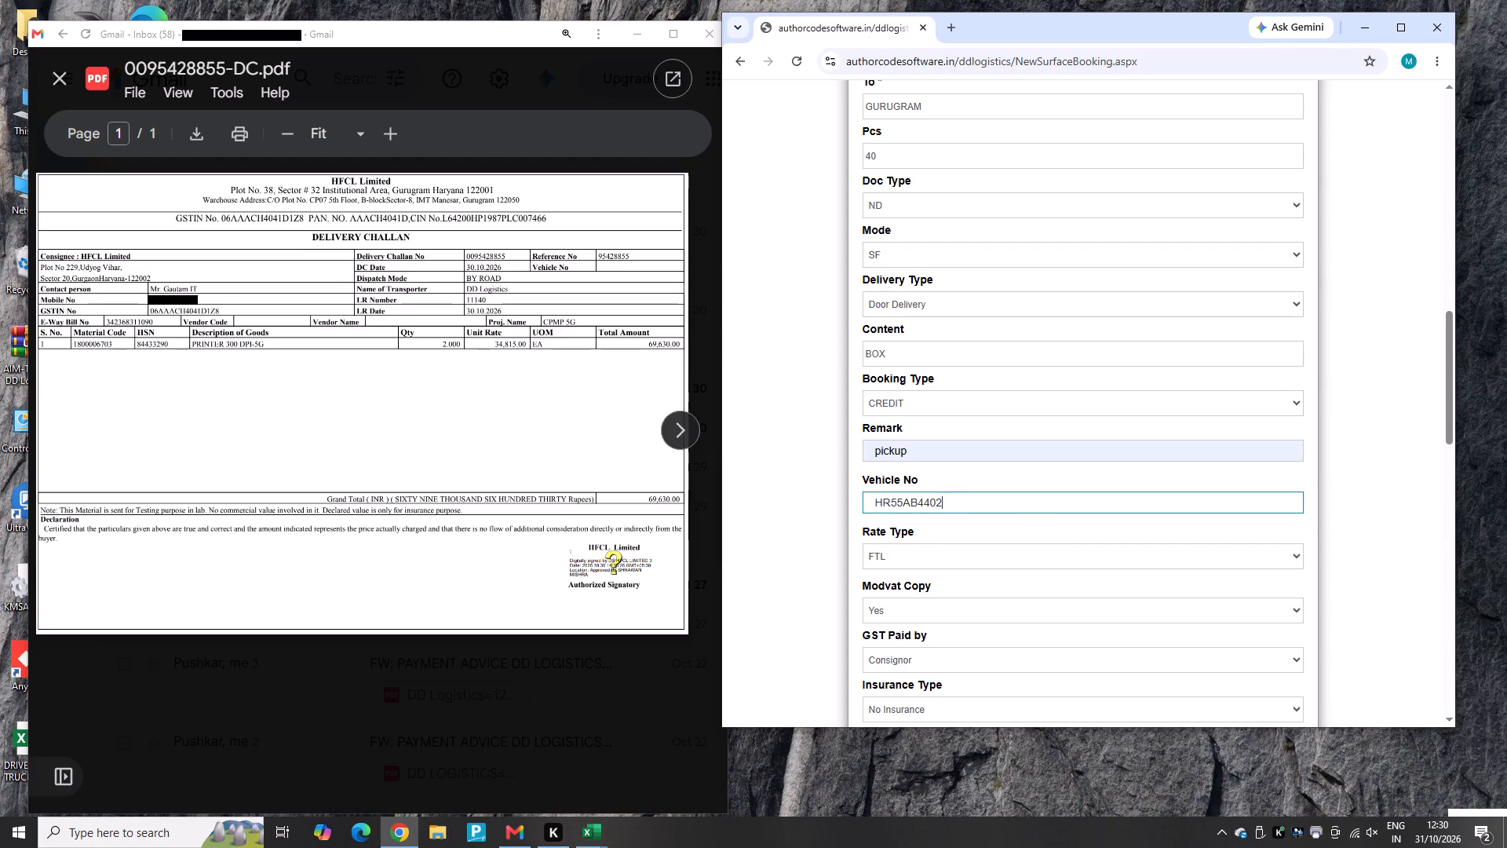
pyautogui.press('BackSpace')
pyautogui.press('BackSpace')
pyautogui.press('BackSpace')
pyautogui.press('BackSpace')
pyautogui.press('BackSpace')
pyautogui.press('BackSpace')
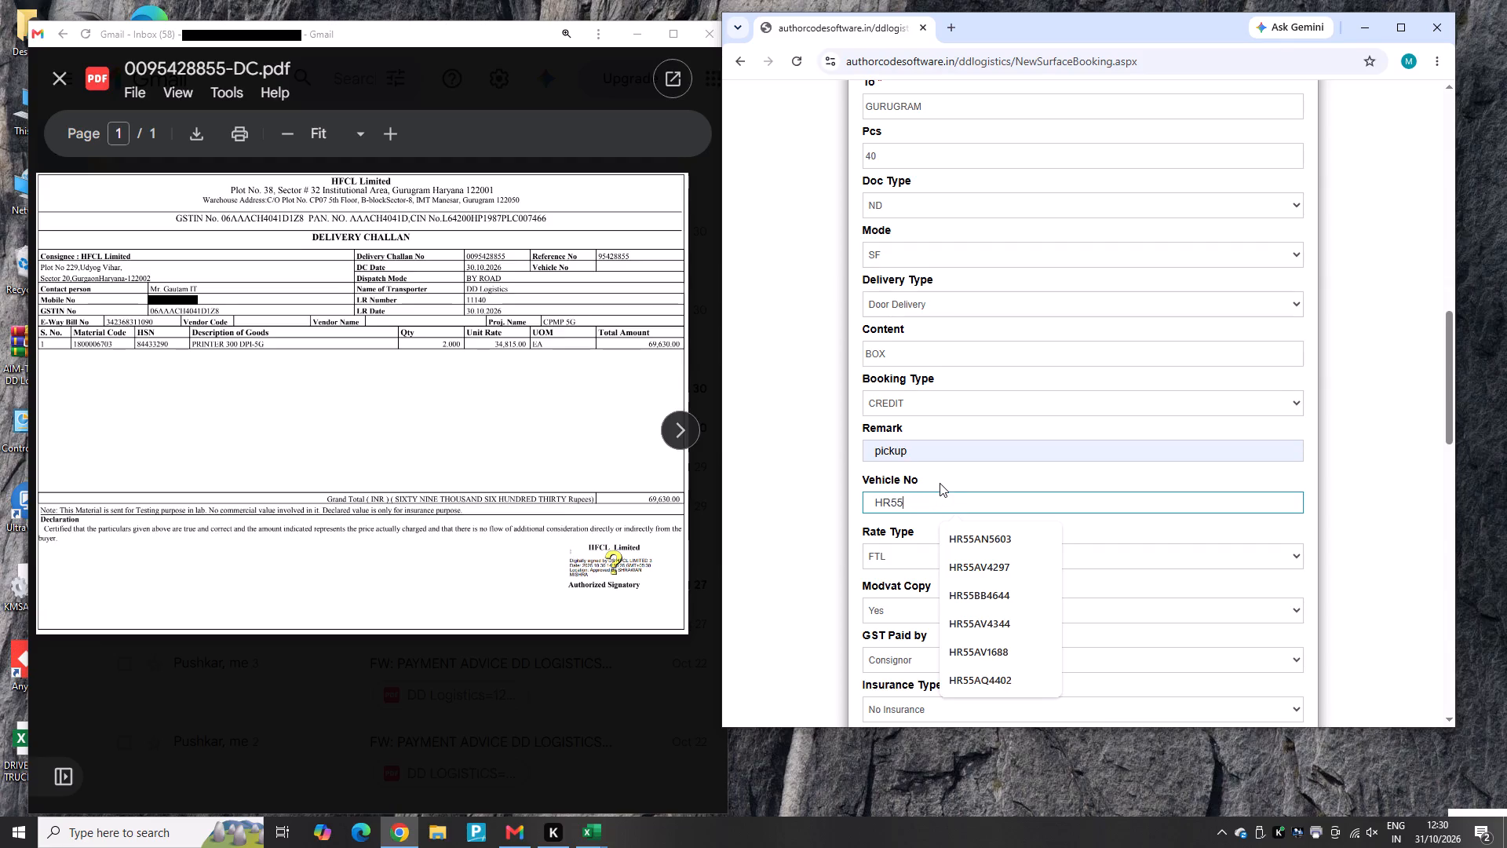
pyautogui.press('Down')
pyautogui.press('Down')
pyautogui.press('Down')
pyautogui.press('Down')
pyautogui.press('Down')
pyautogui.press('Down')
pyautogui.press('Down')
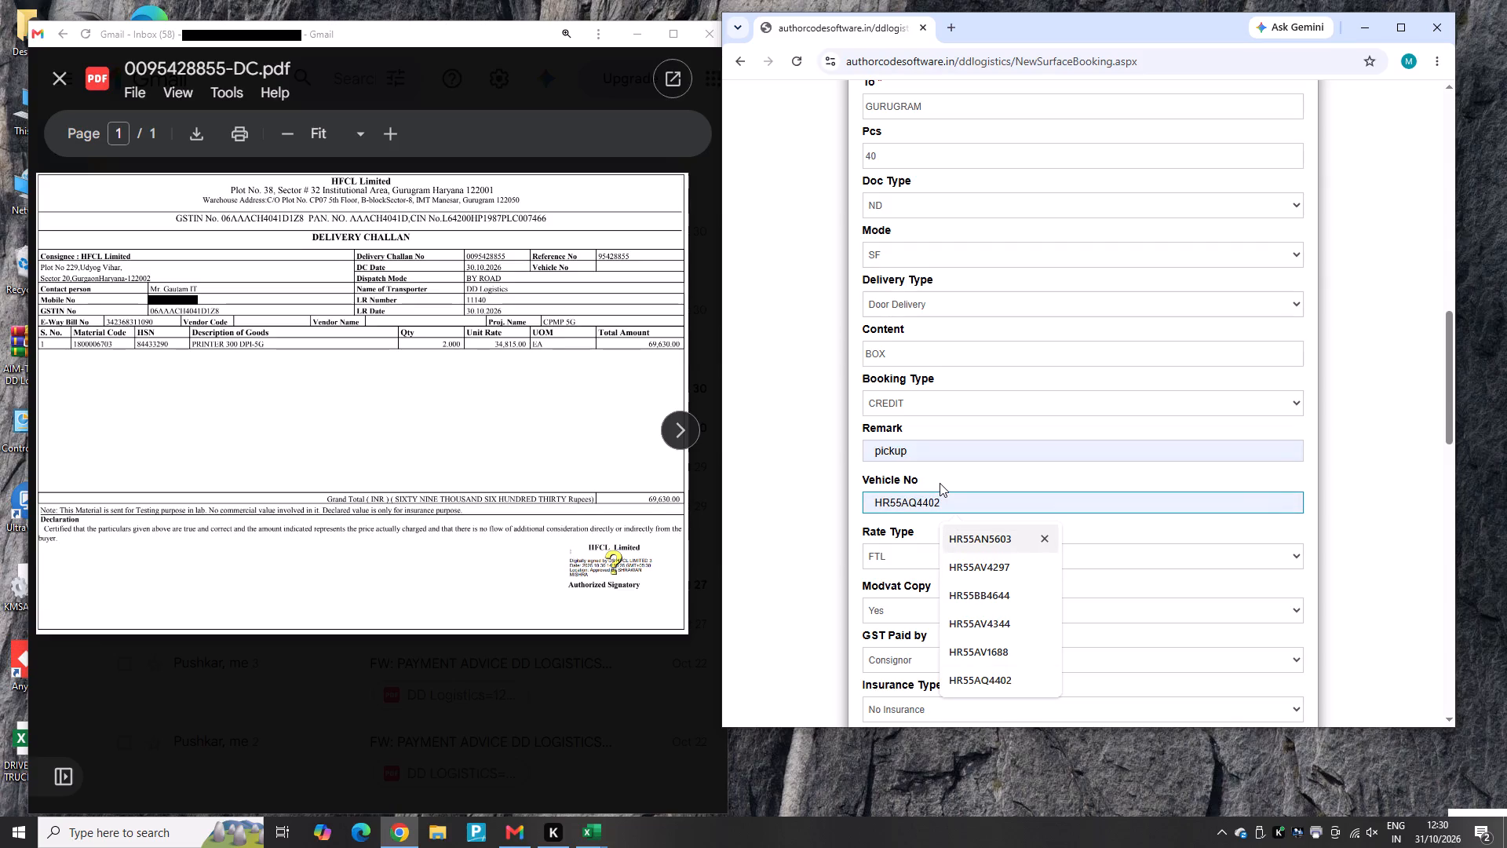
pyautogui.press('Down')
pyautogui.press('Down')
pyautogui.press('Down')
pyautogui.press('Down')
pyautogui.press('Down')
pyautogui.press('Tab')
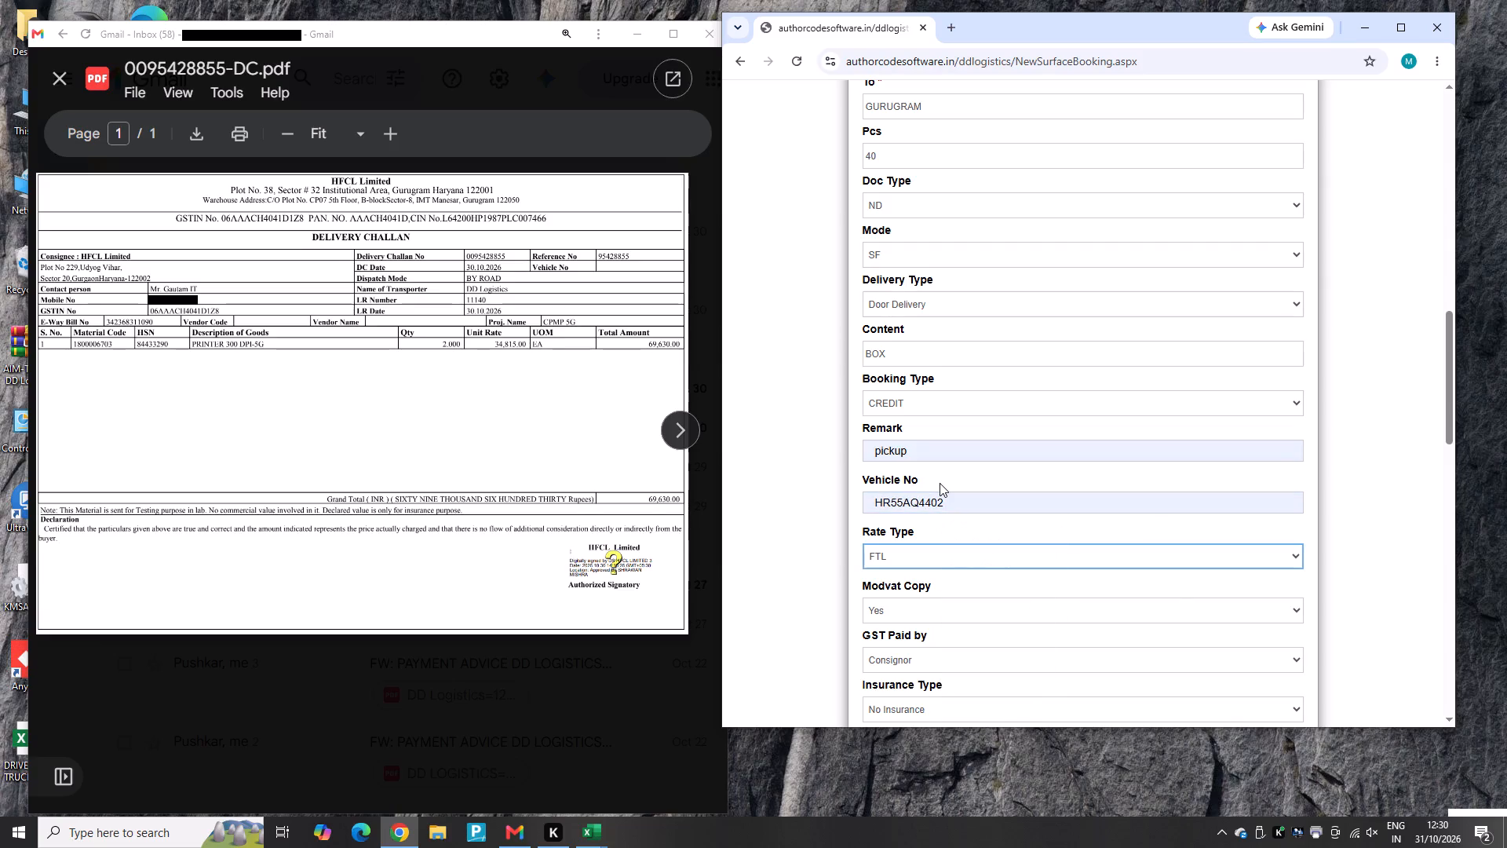
# Set the actual weight to 1, leaving the rate, Modvat, GST and insurance options at their defaults.
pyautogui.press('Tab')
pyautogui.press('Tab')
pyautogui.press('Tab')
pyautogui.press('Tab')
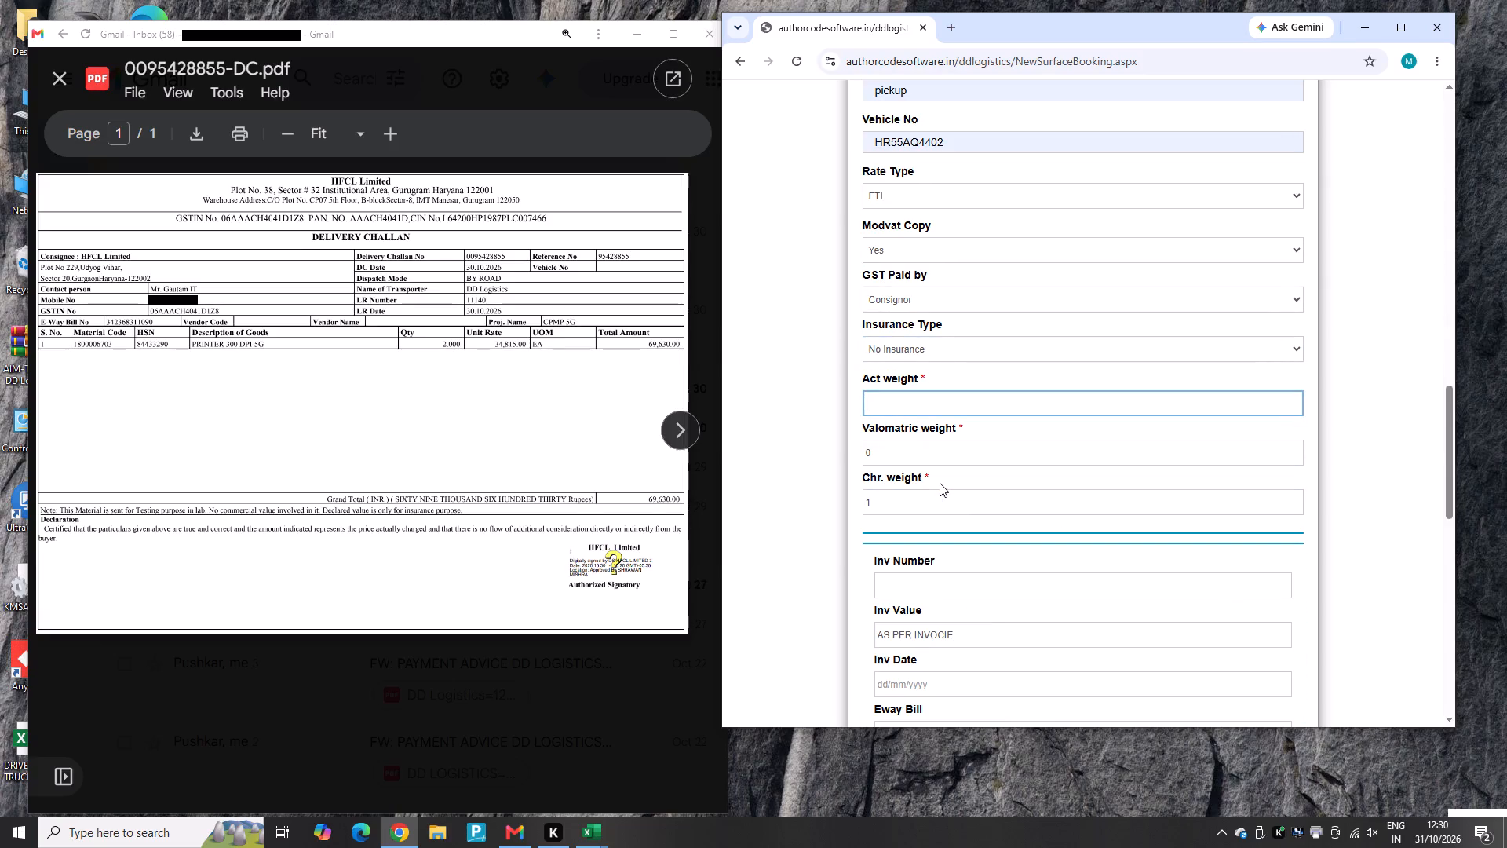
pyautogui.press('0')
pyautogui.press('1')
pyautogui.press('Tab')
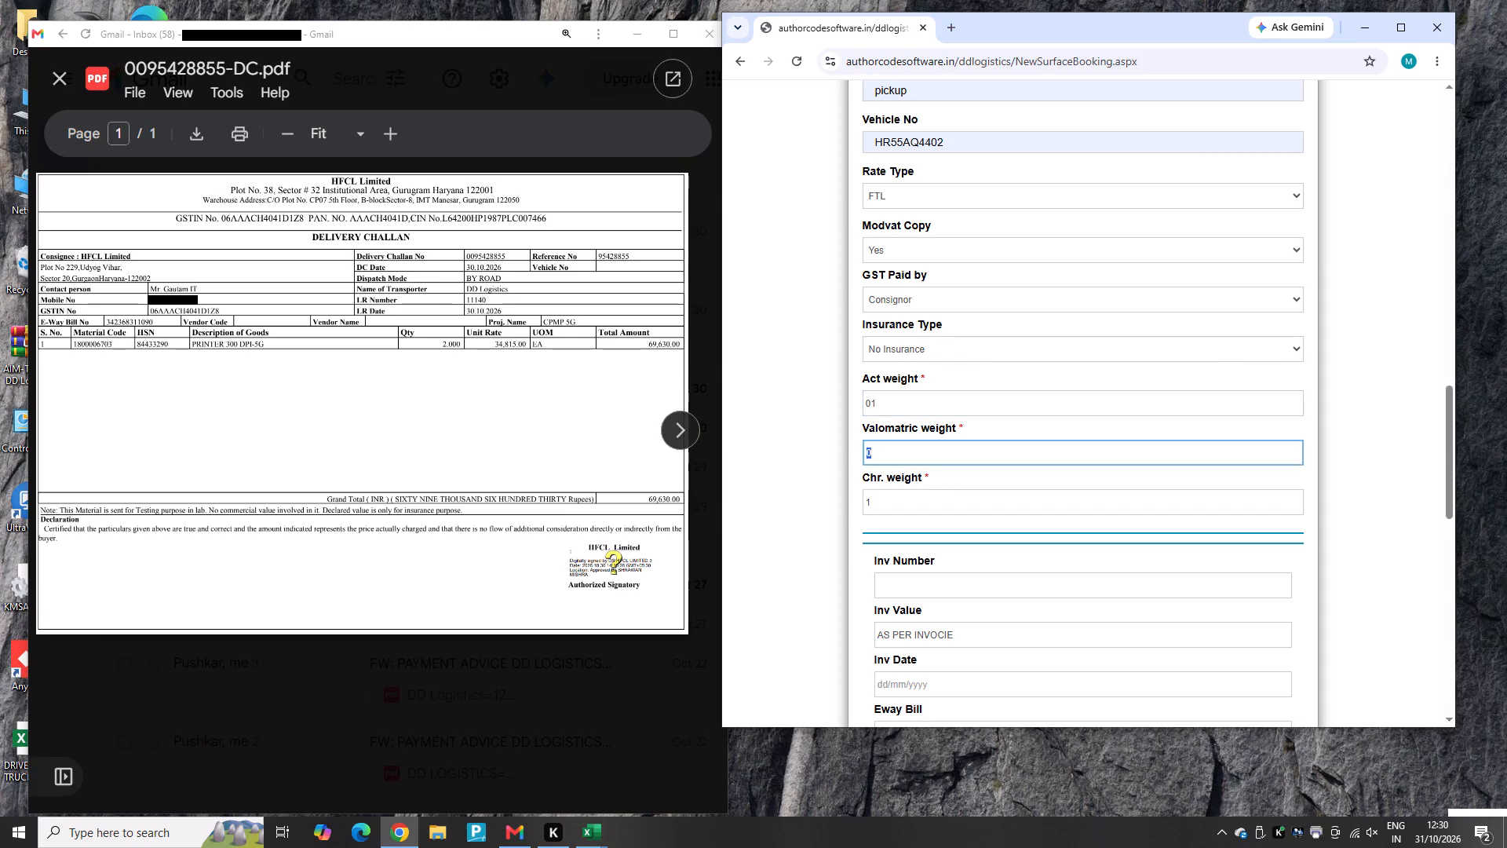
pyautogui.moveTo(888, 395); pyautogui.dragTo(826, 397)
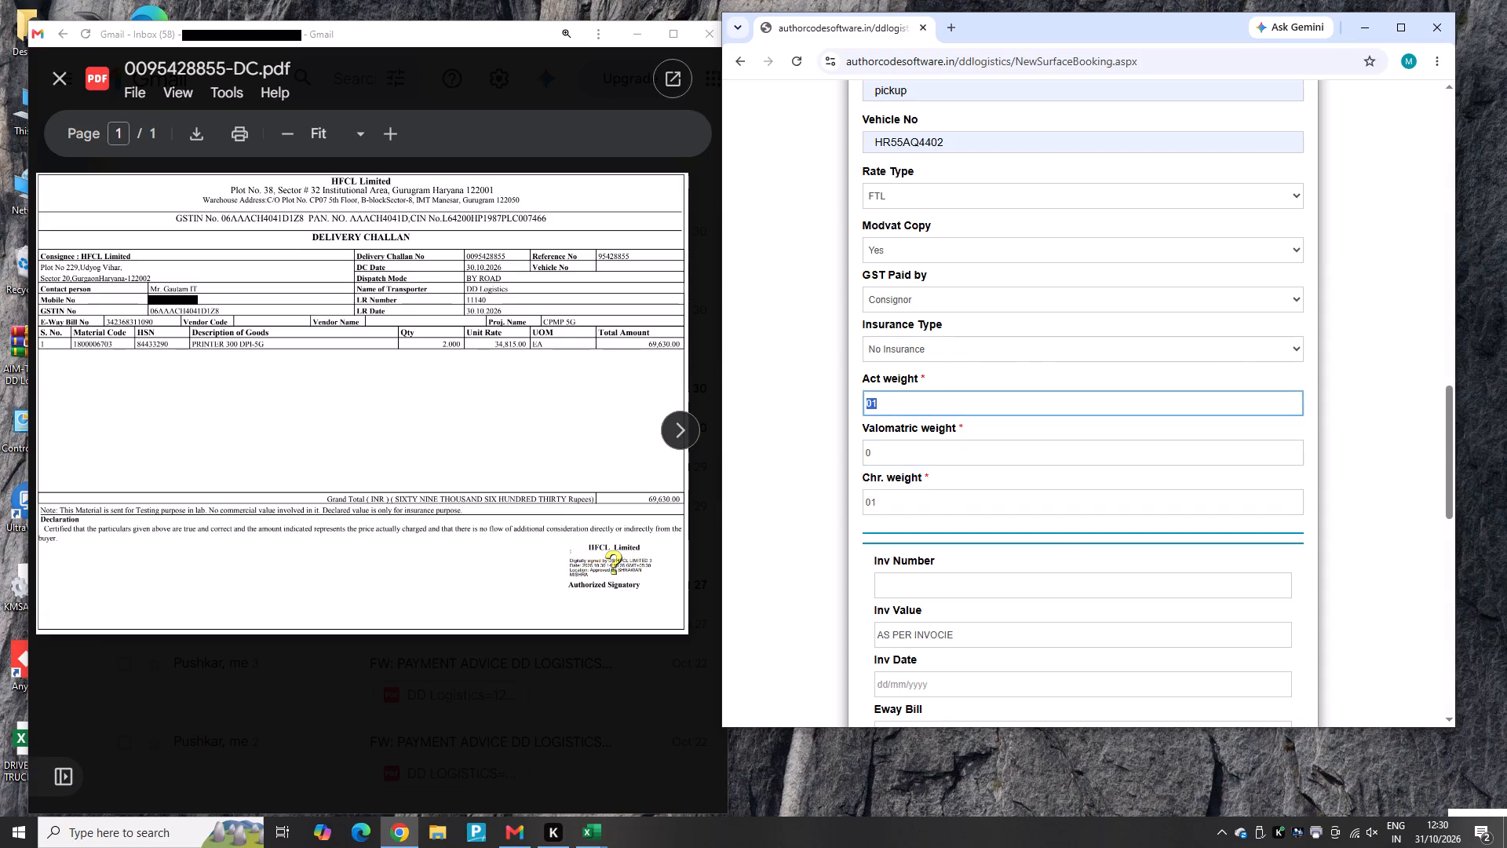
pyautogui.press('1')
pyautogui.press('Tab')
pyautogui.press('Tab')
pyautogui.press('Tab')
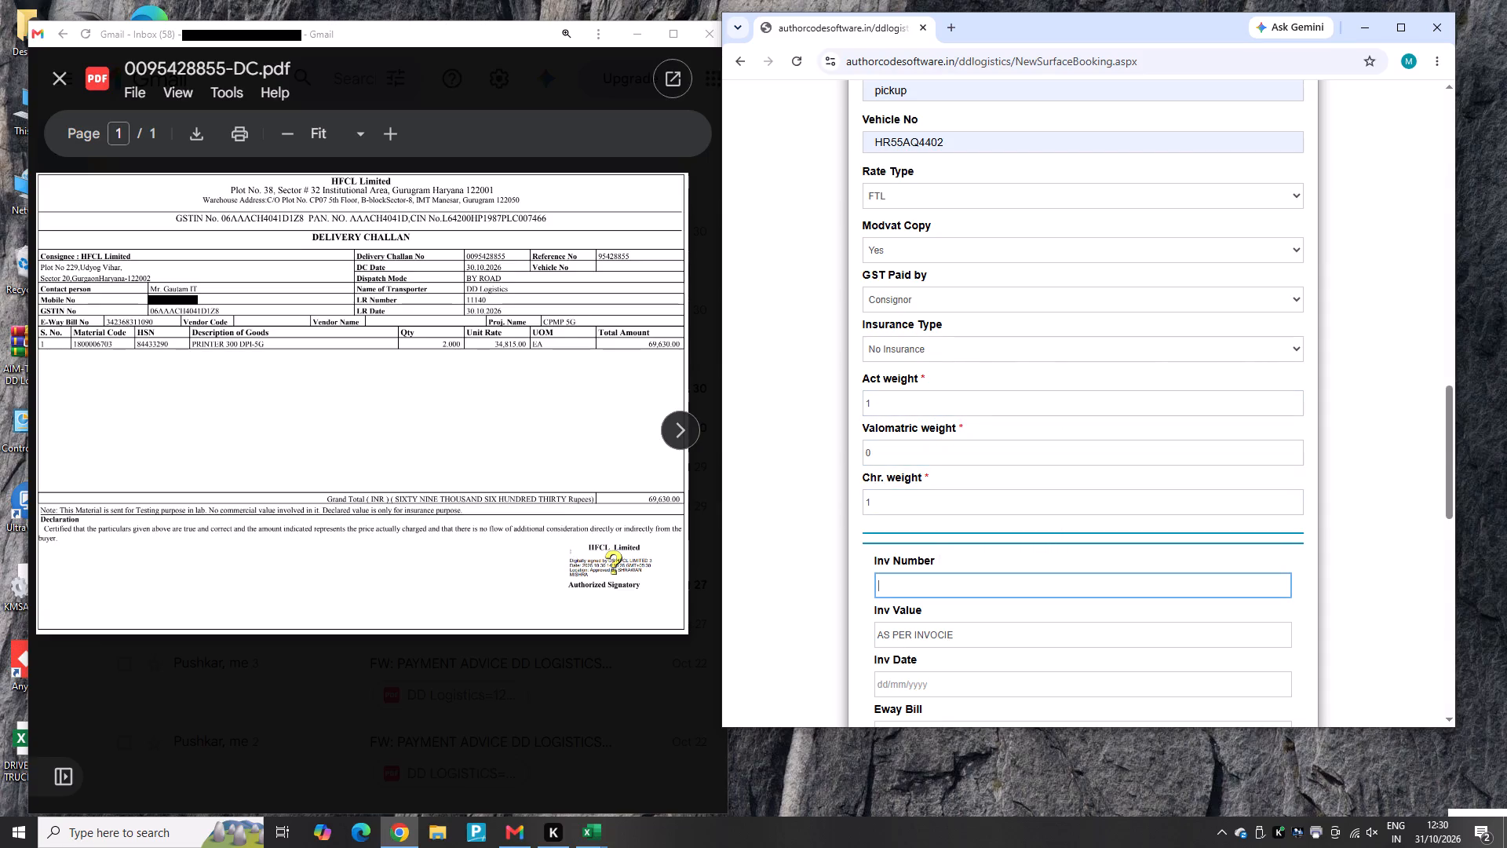
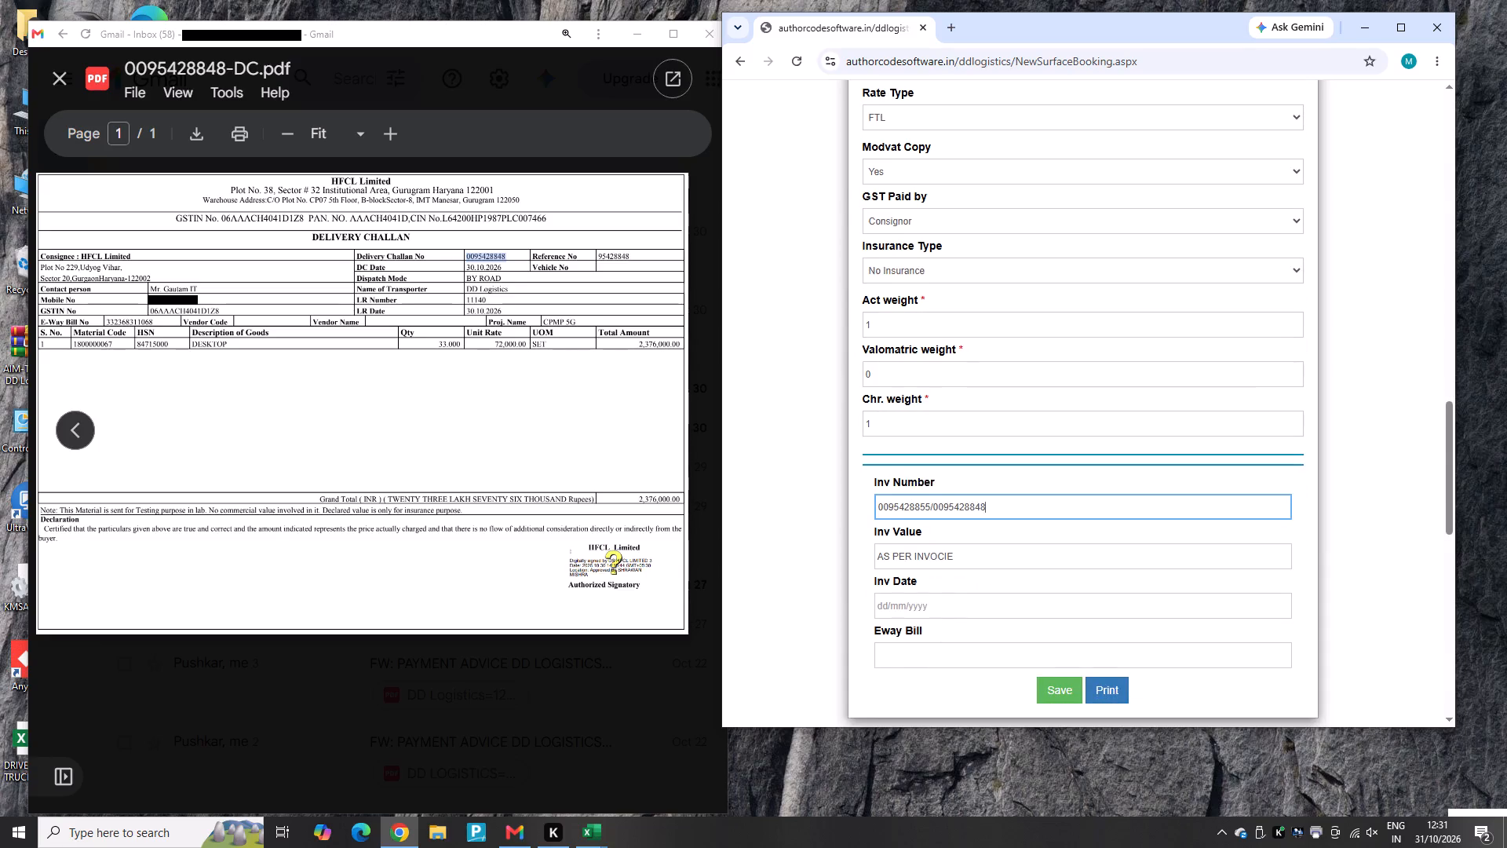
# Clear old saved date suggestions from the Inv Date field and set the invoice date to 24-Oct-2026.
pyautogui.click(935, 604)
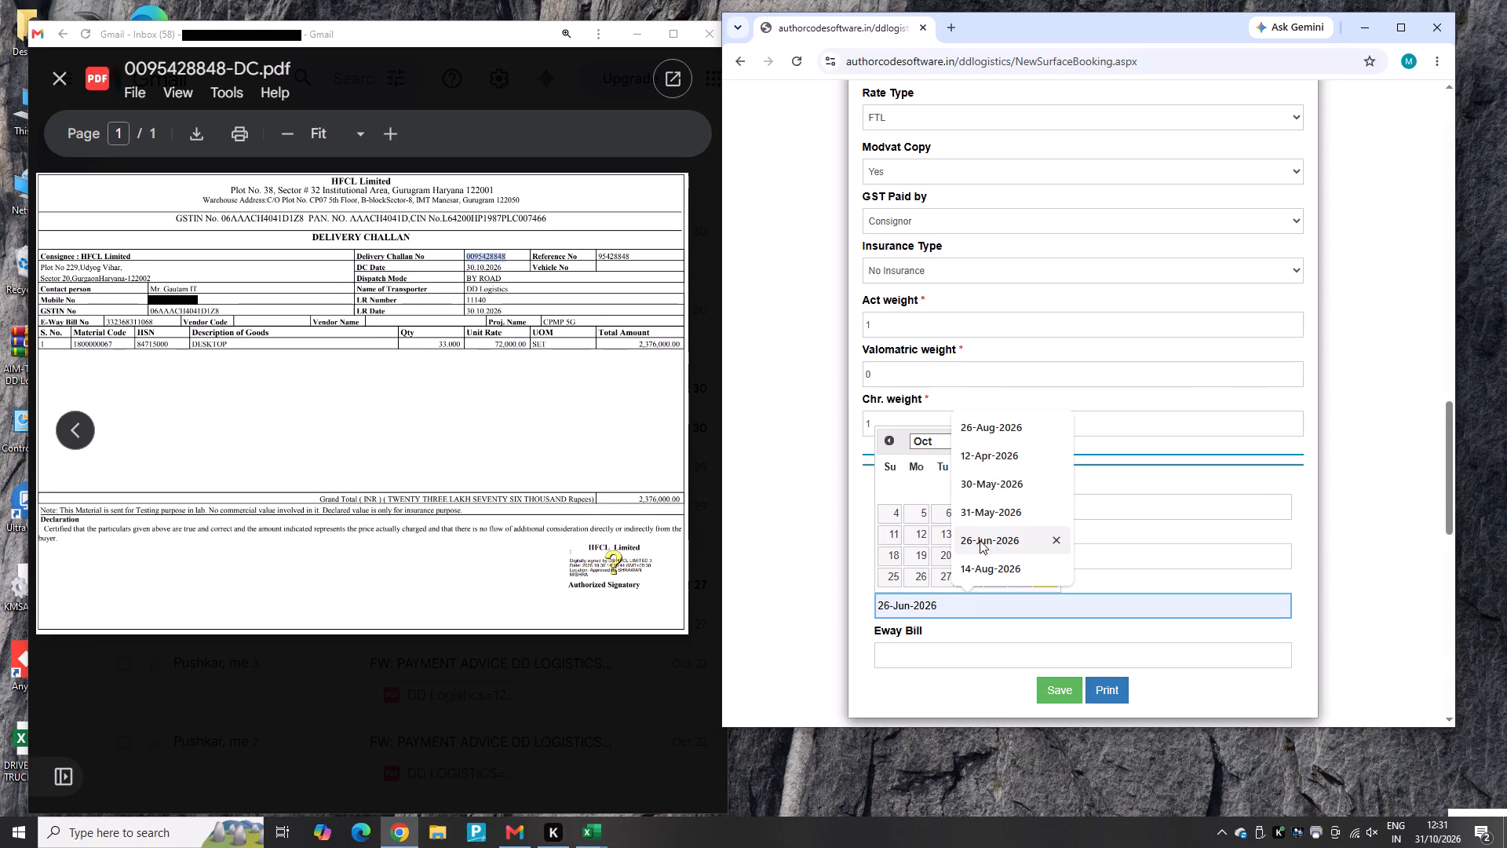
pyautogui.tripleClick(1055, 566)
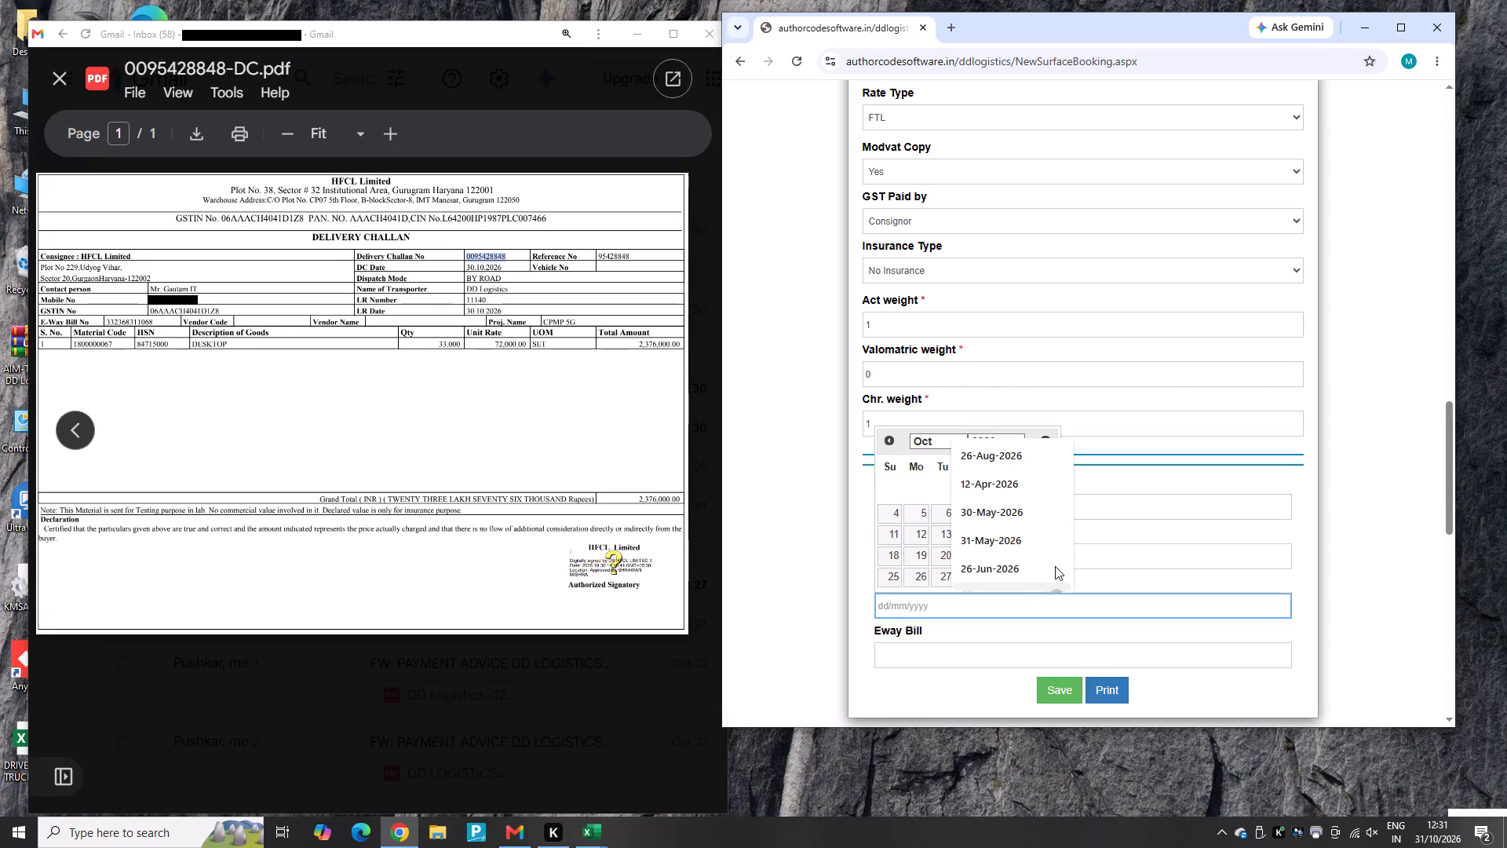
pyautogui.doubleClick(1055, 566)
pyautogui.click(968, 595)
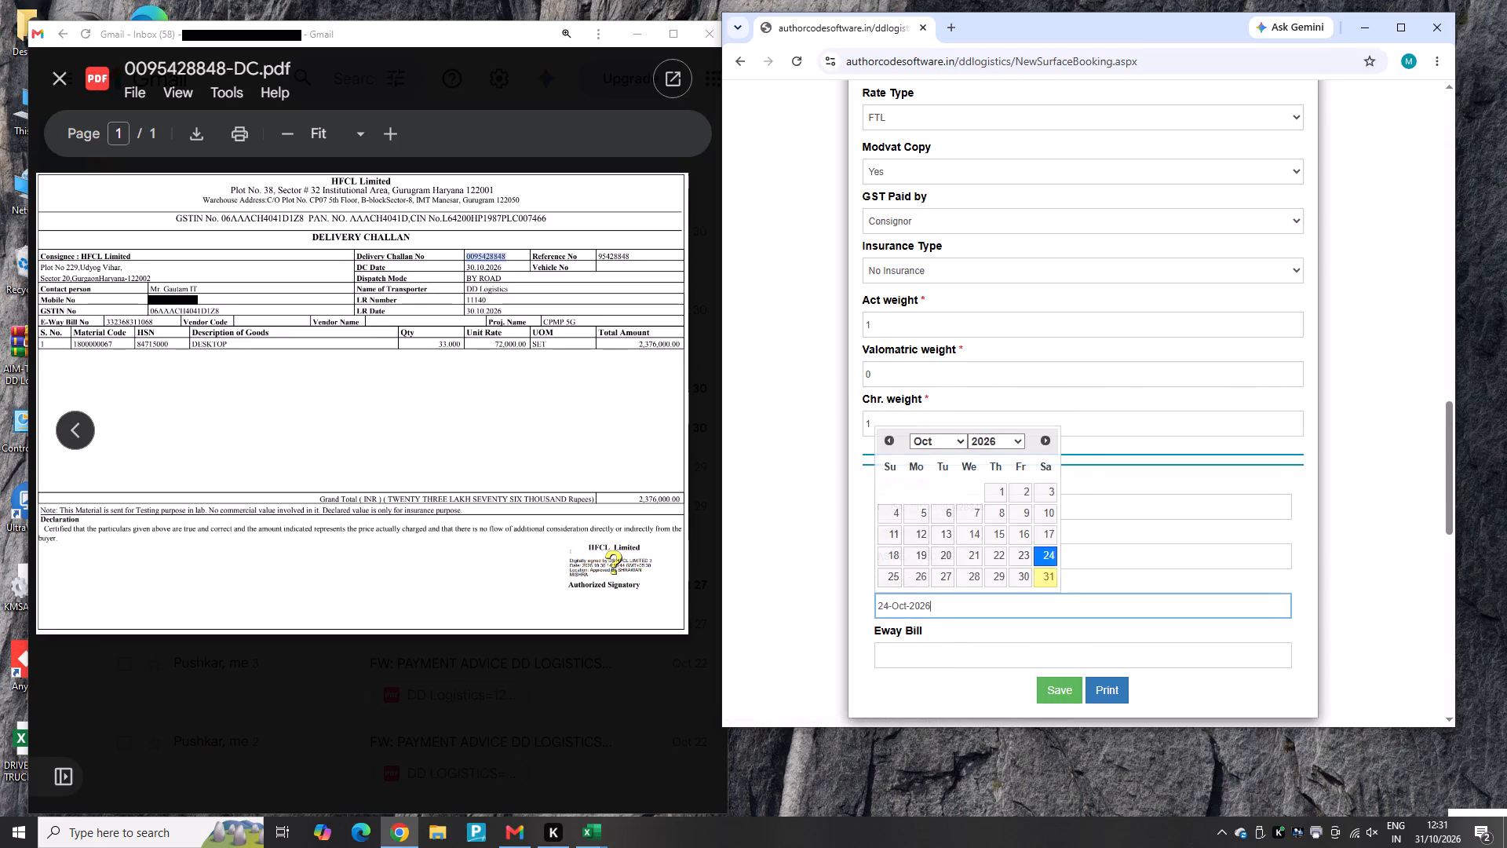
# Set the invoice date to 30-Oct-2026, matching the delivery challan date.
pyautogui.click(1016, 578)
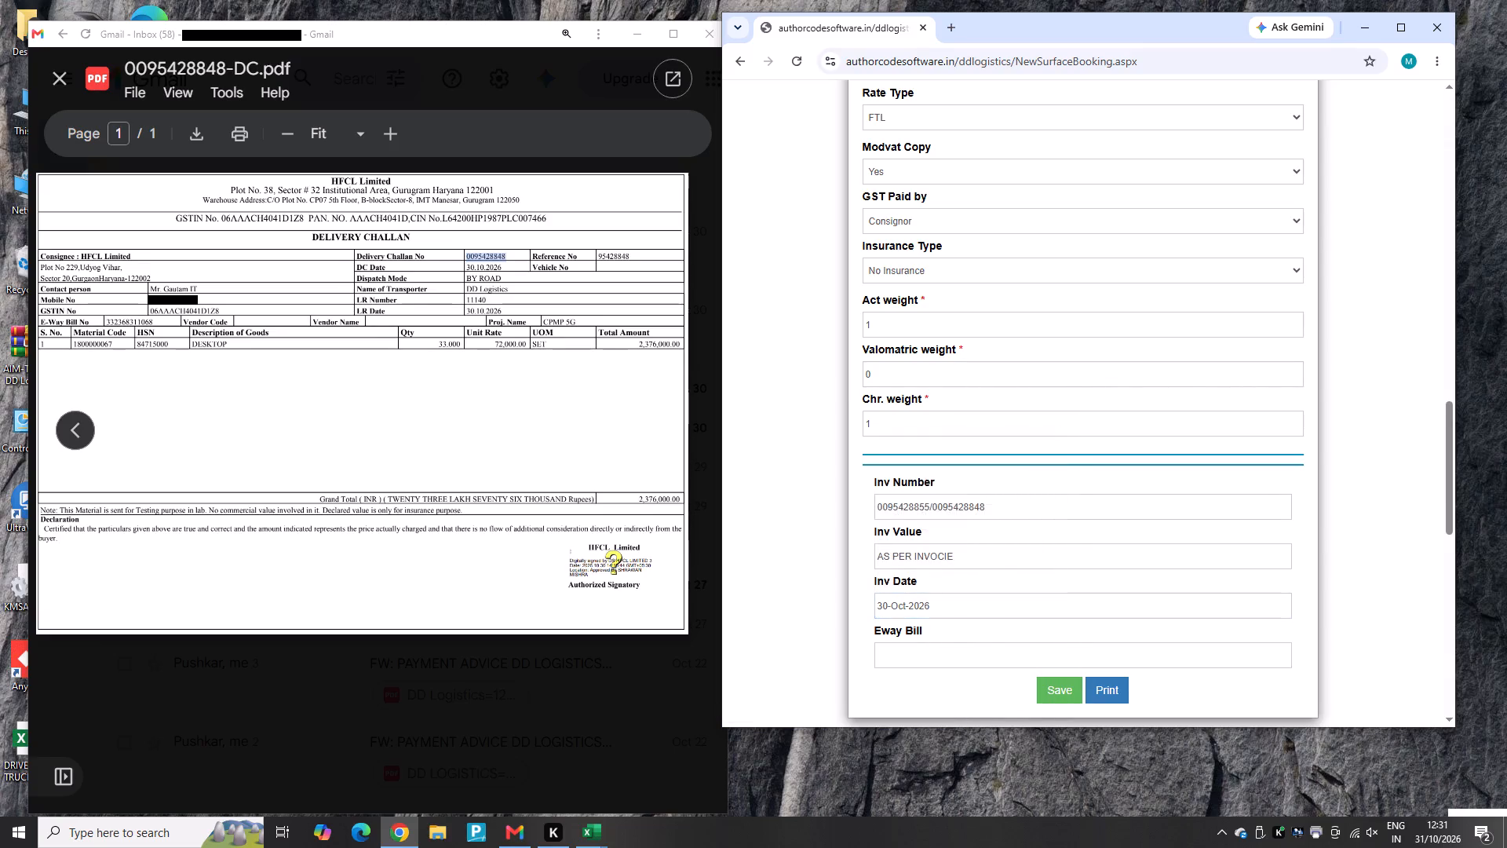
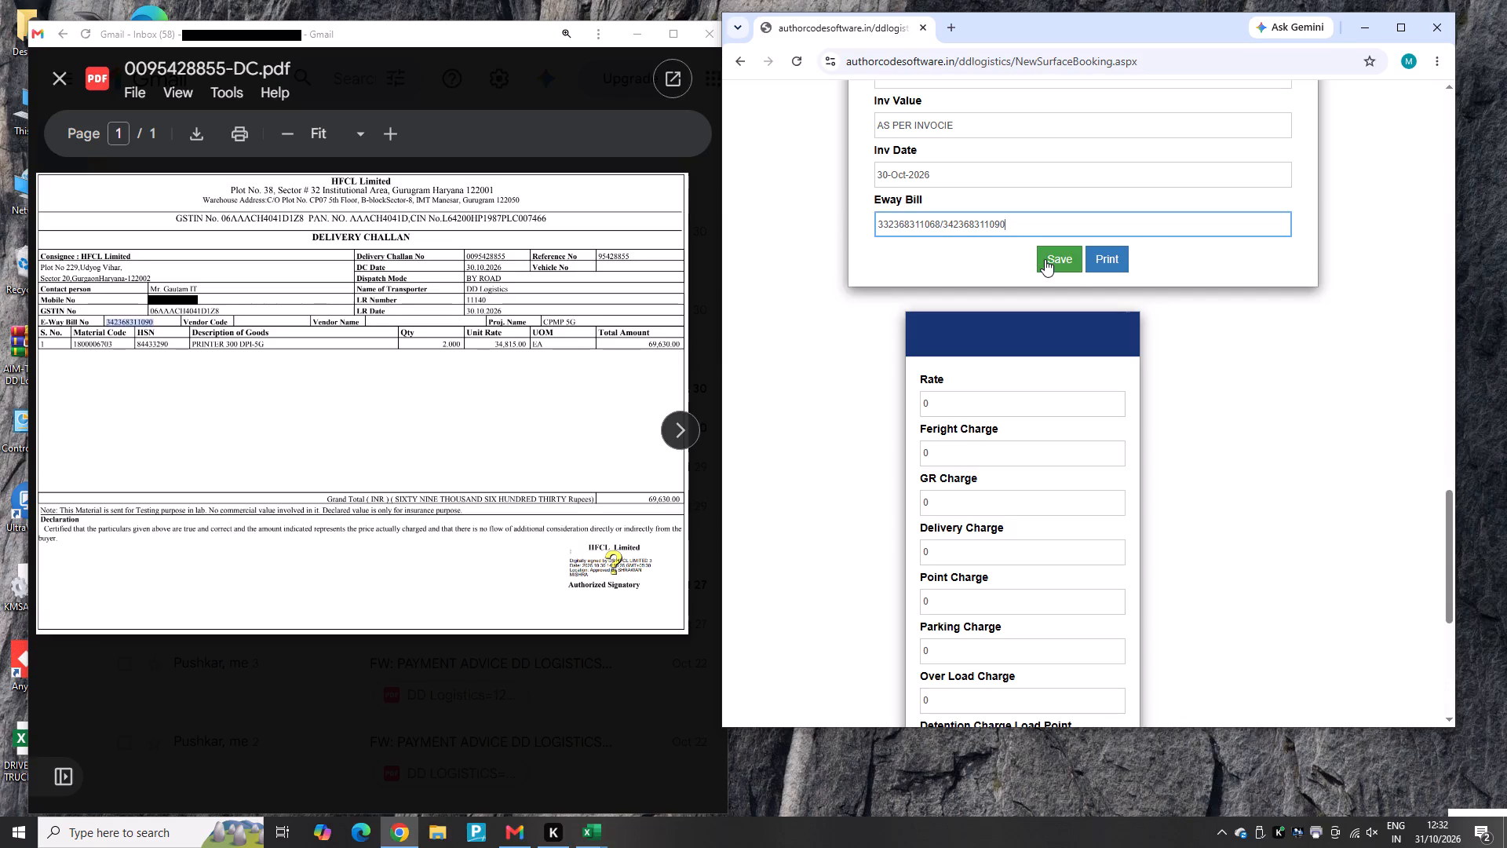
pyautogui.scroll(8, 1000, 250)
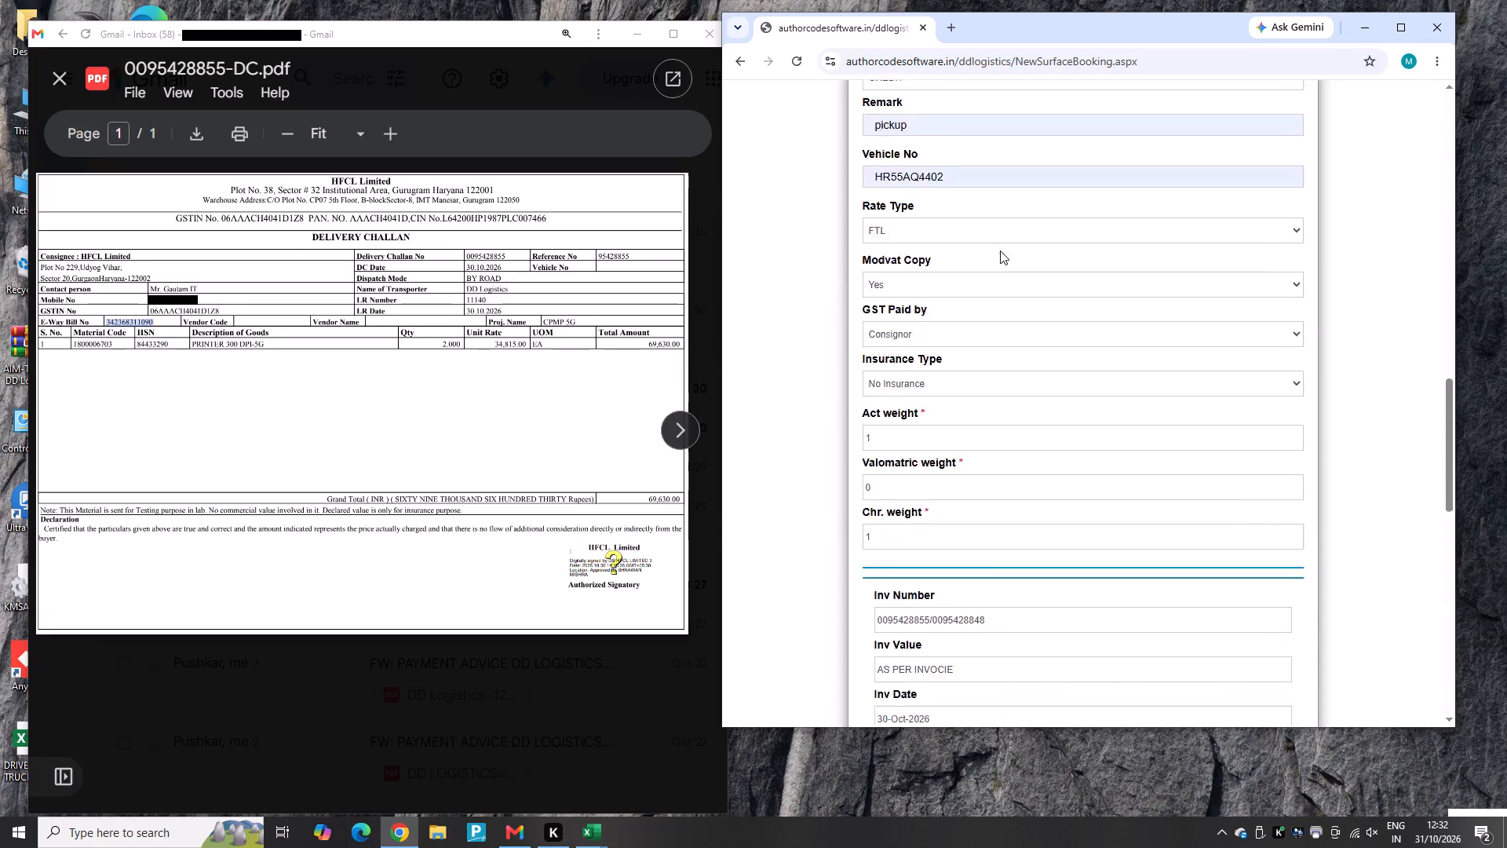
pyautogui.scroll(2, 1000, 250)
pyautogui.scroll(-10, 1000, 250)
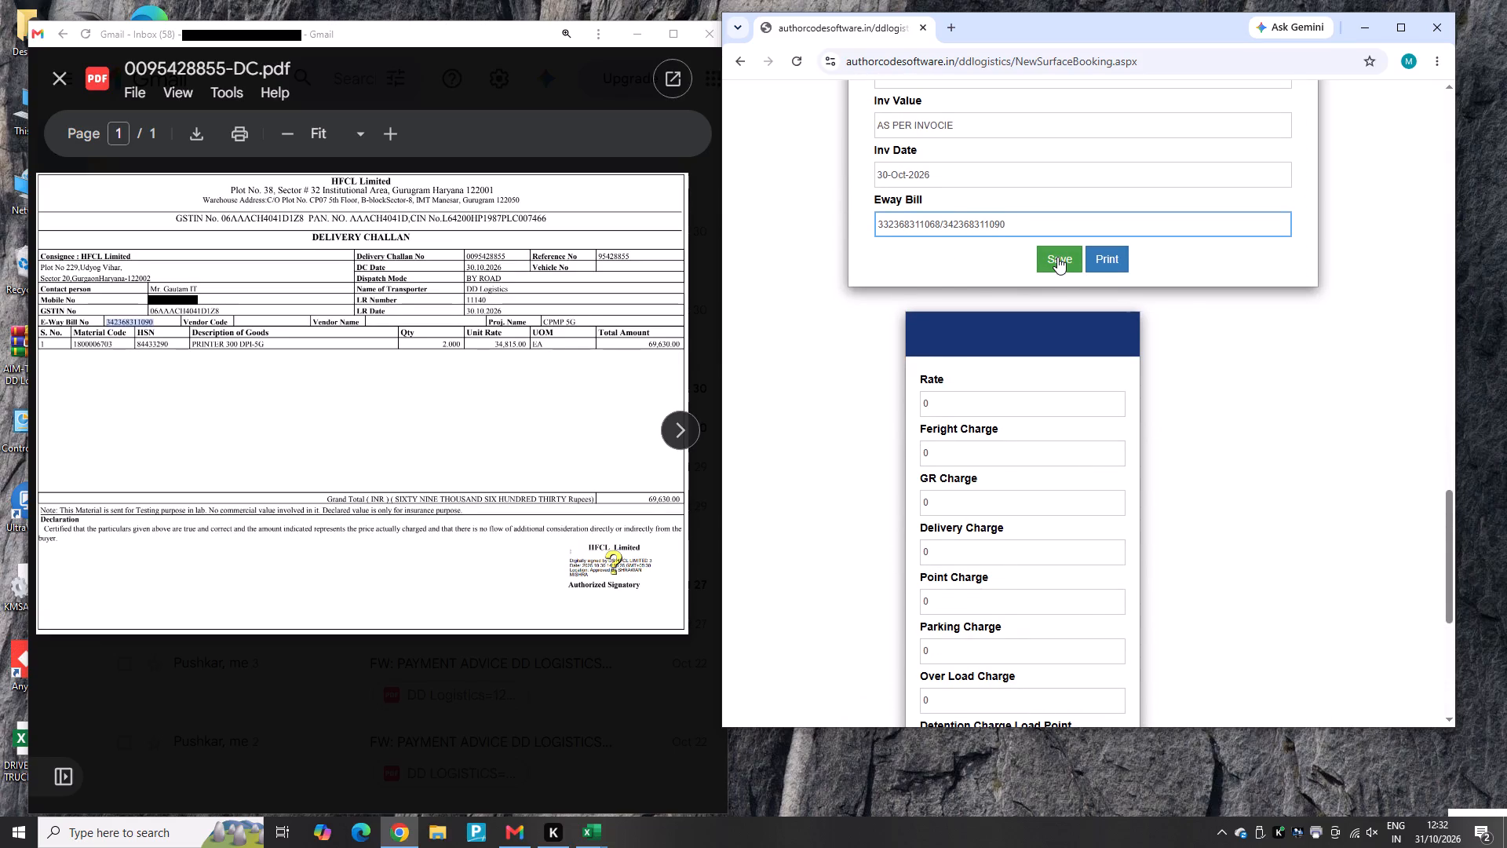
pyautogui.click(1057, 257)
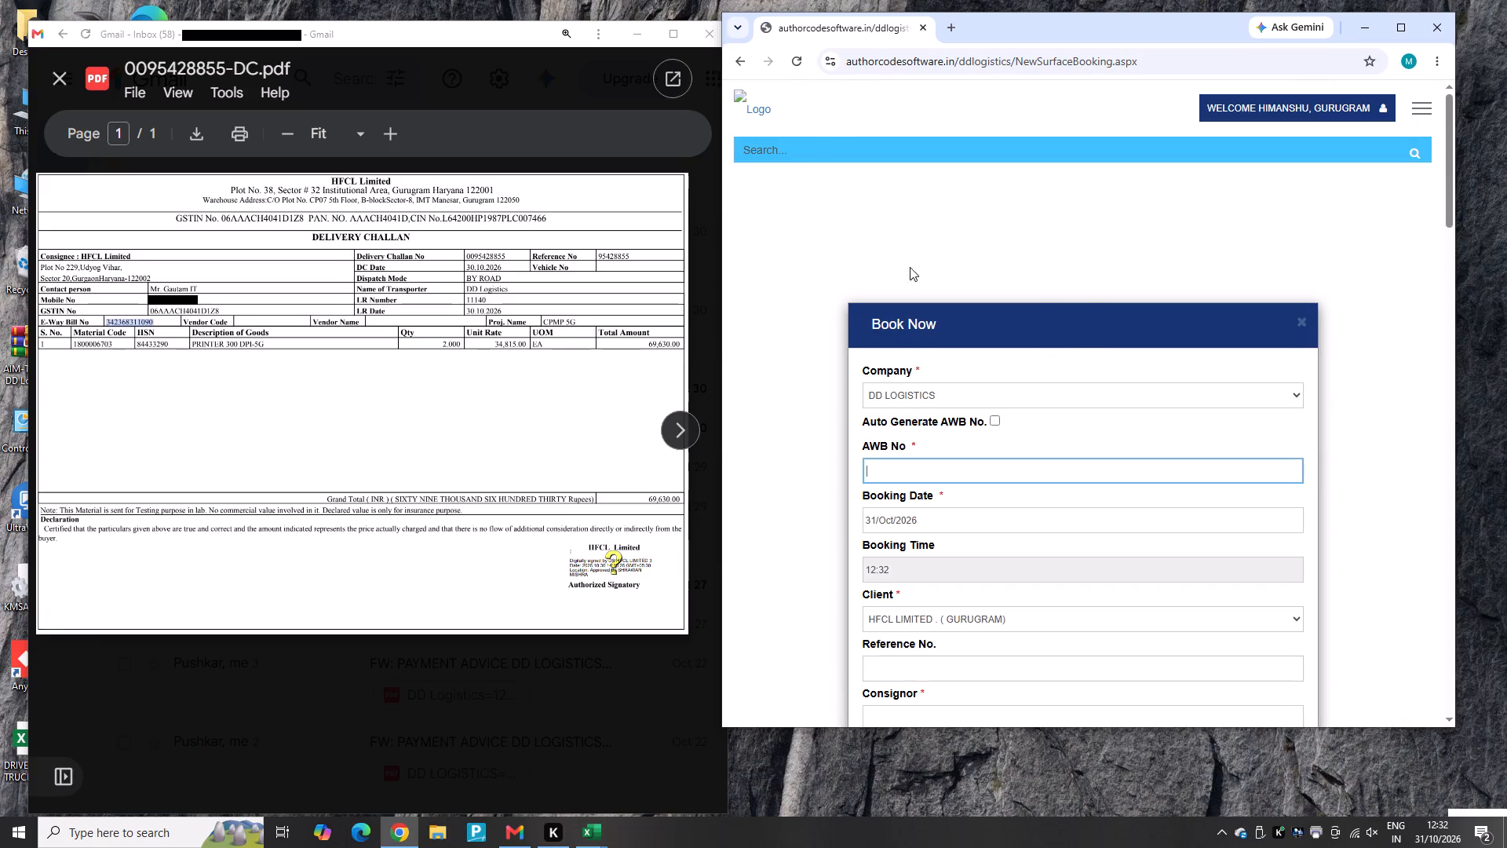
pyautogui.click(1398, 32)
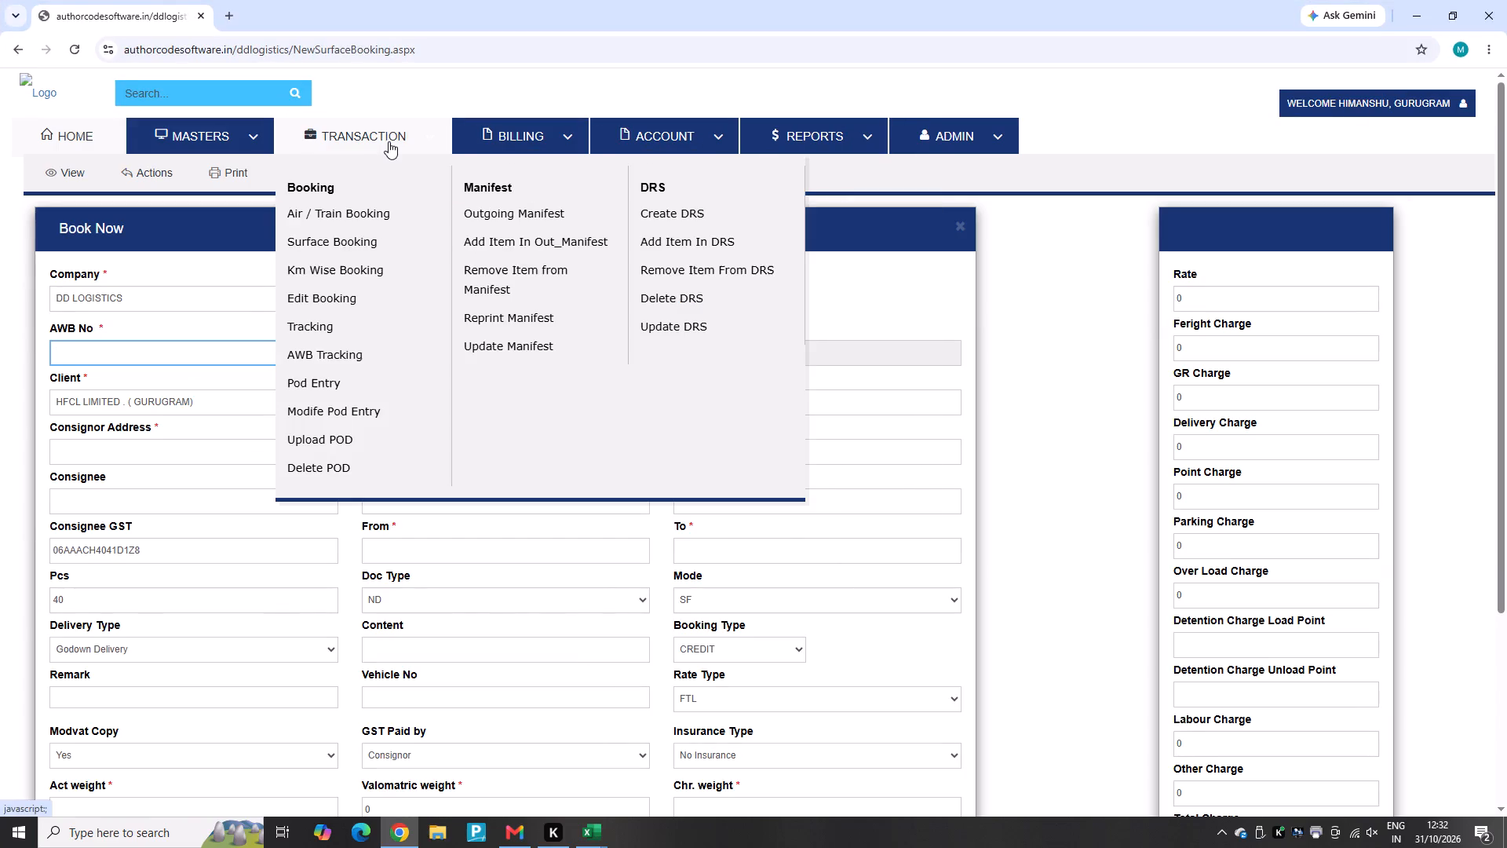
pyautogui.click(322, 298)
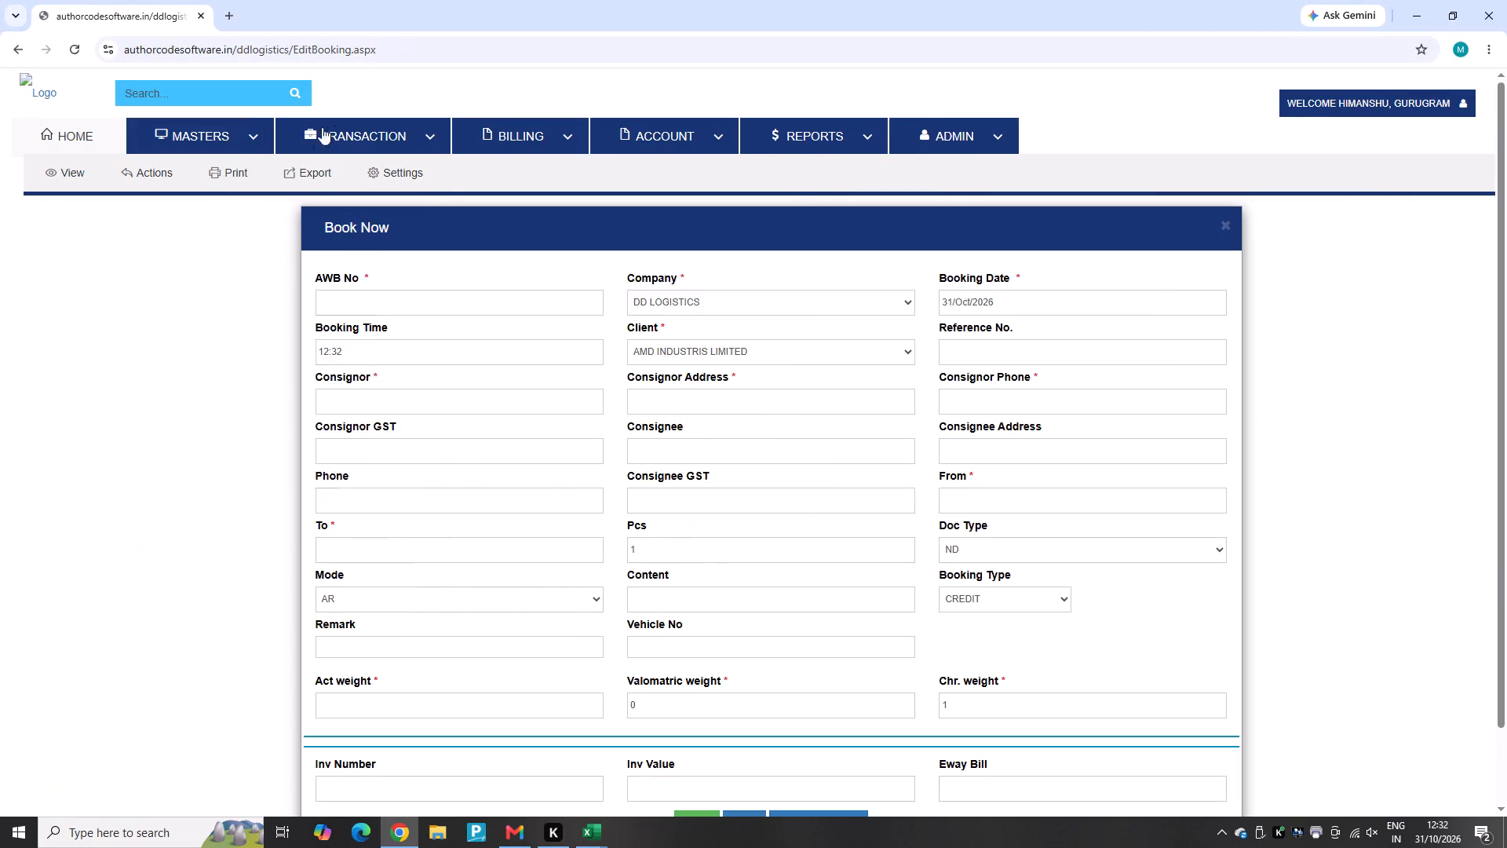
pyautogui.click(350, 300)
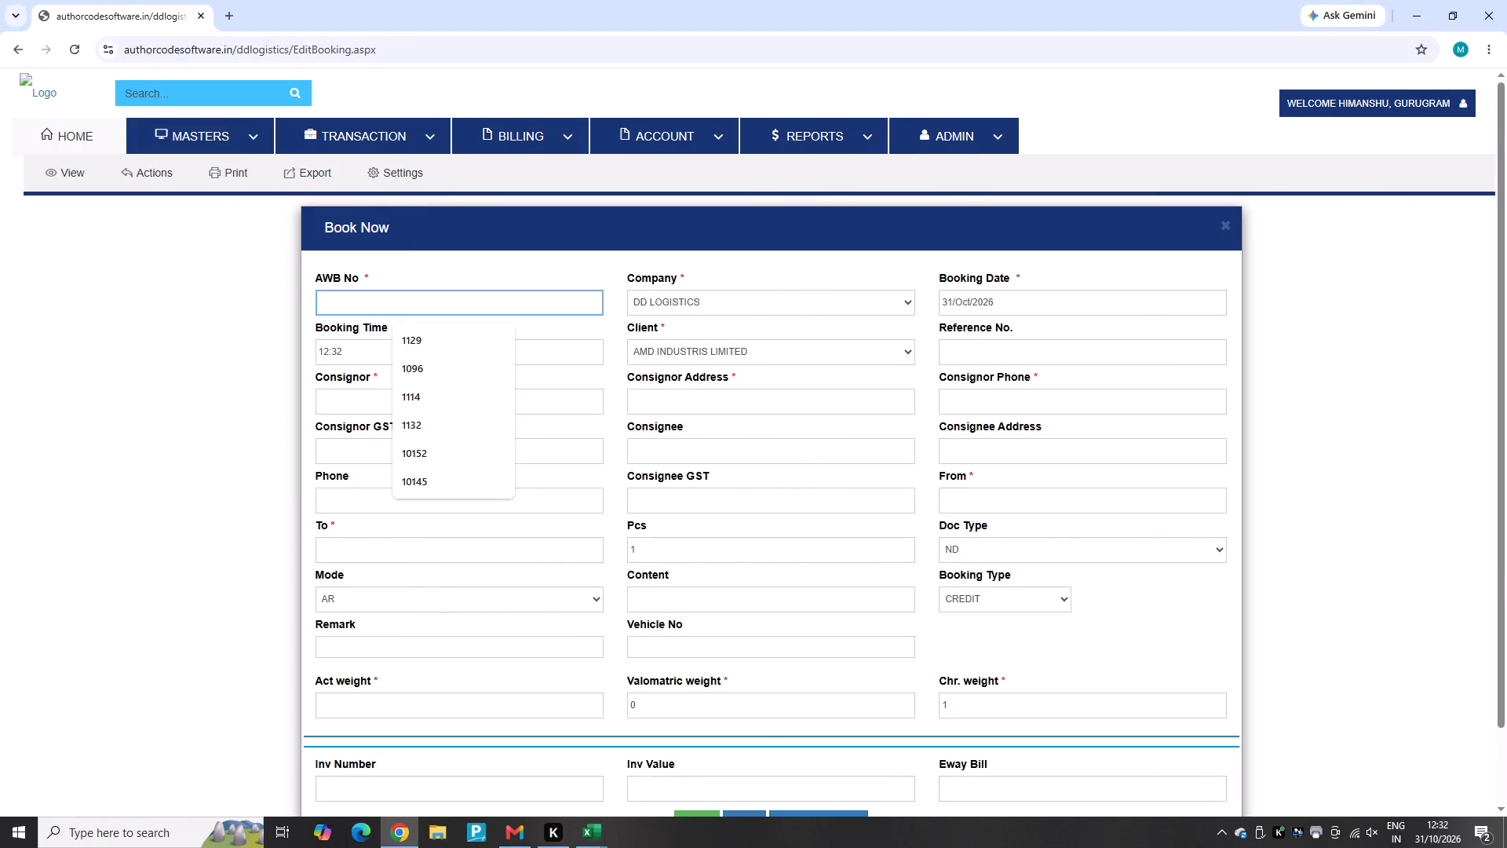
pyautogui.write('11140')
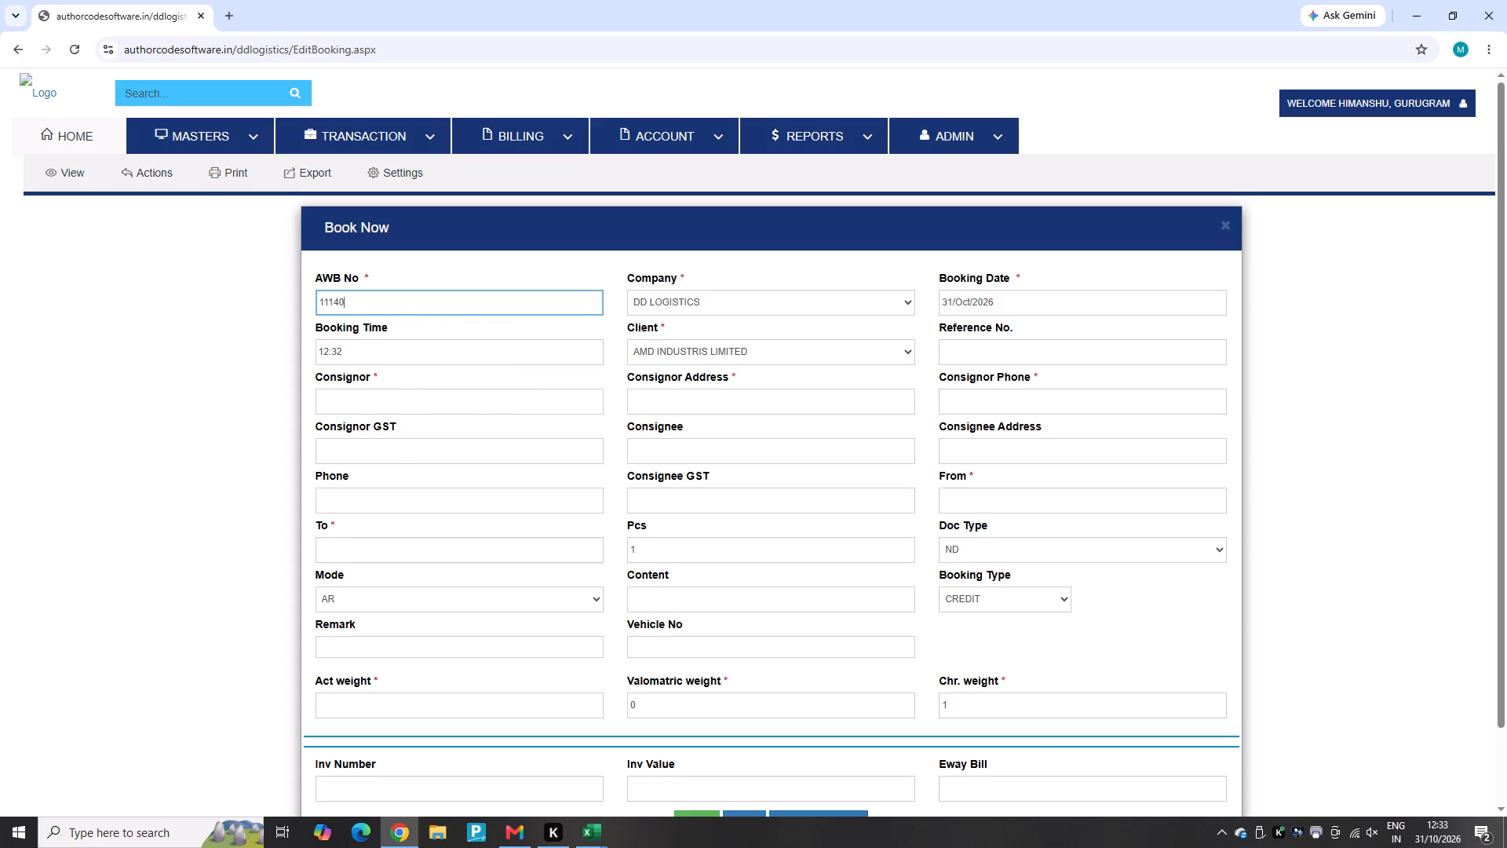
pyautogui.press('Tab')
pyautogui.scroll(-1, 385, 294)
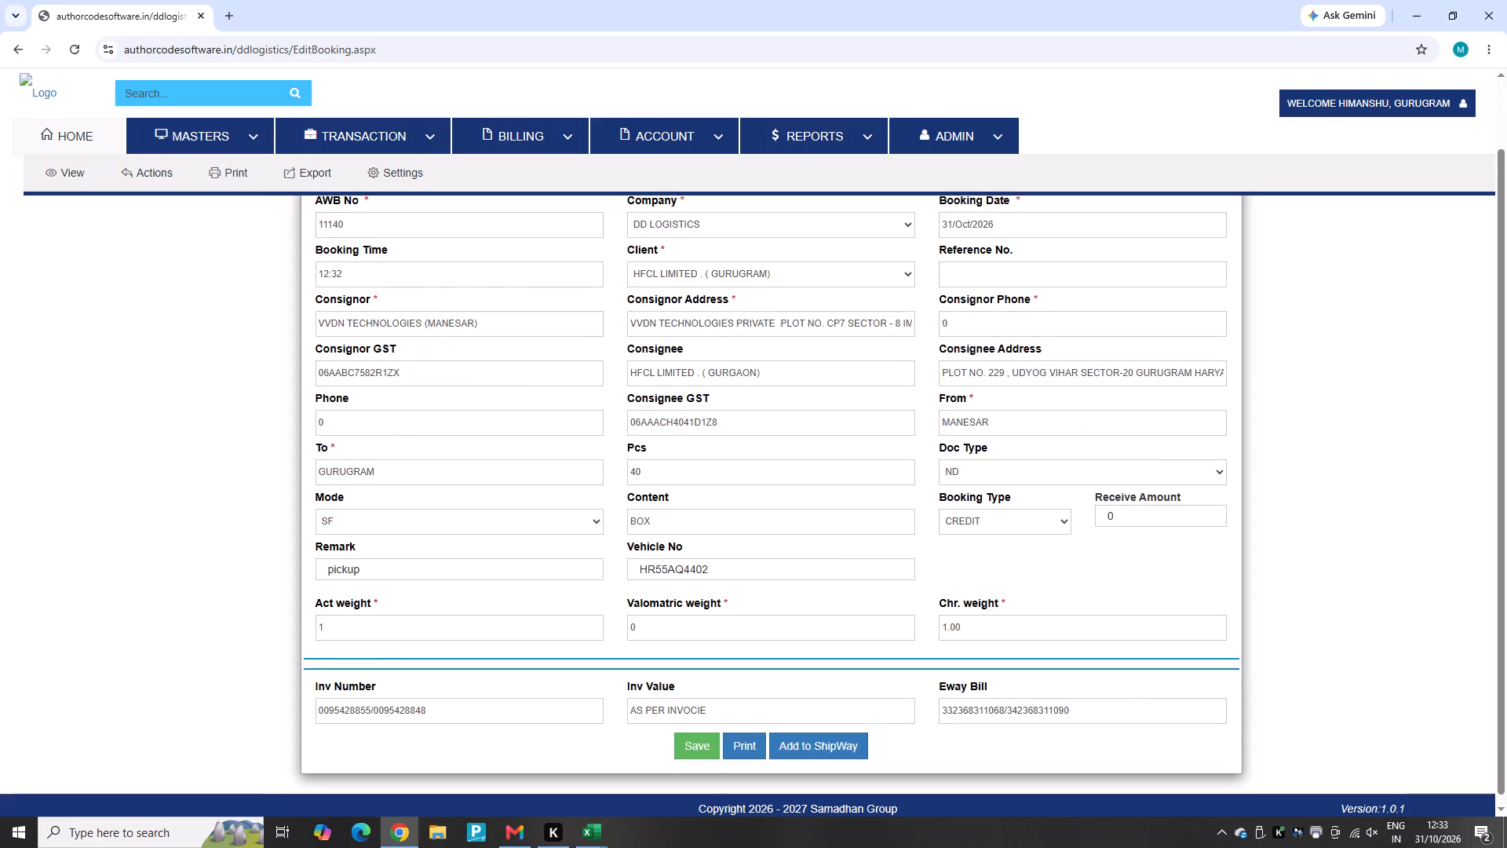
pyautogui.click(743, 742)
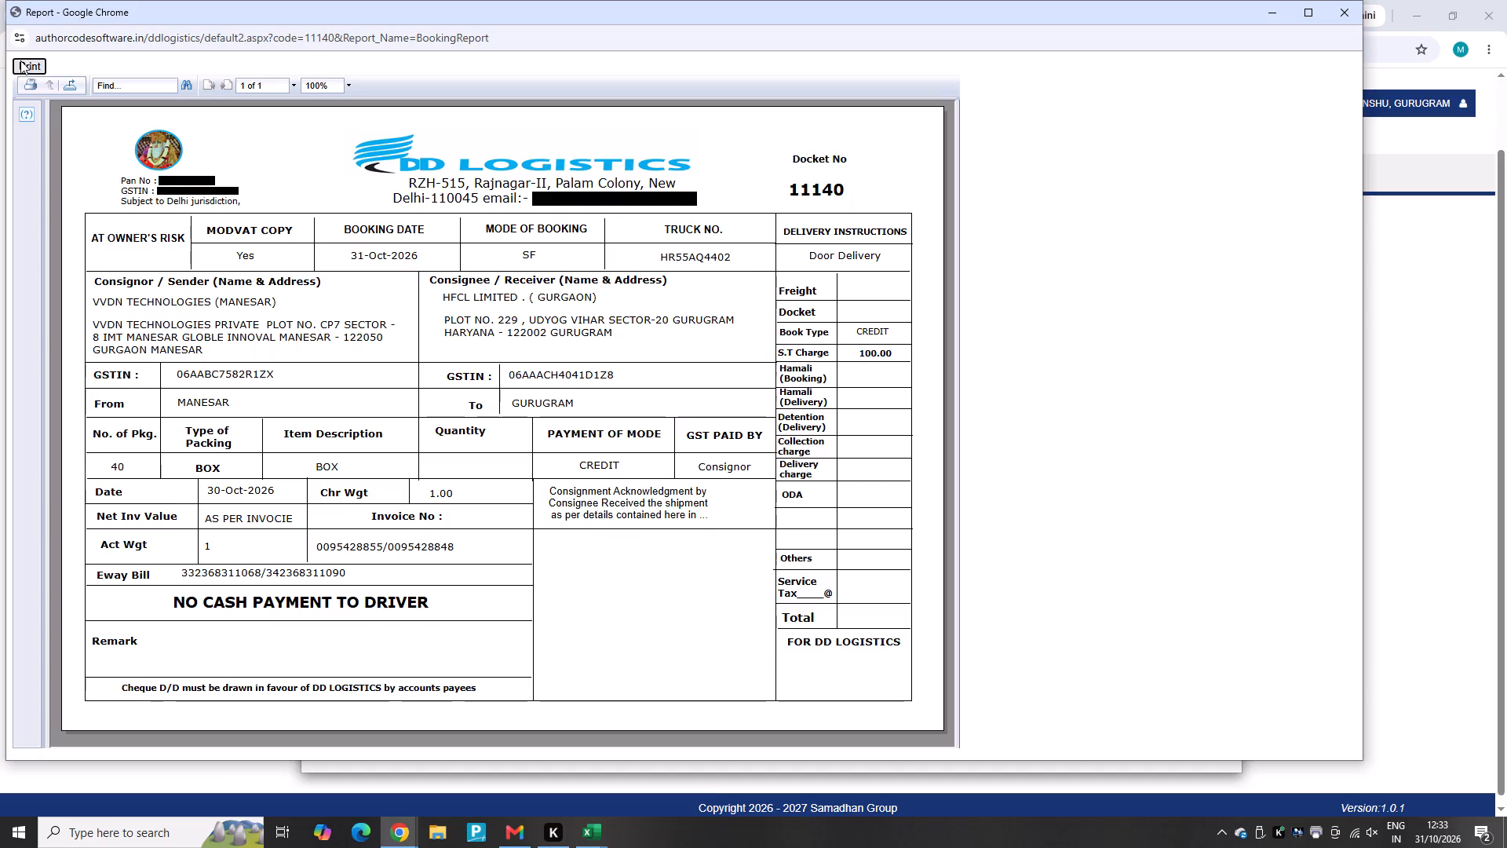
pyautogui.click(22, 61)
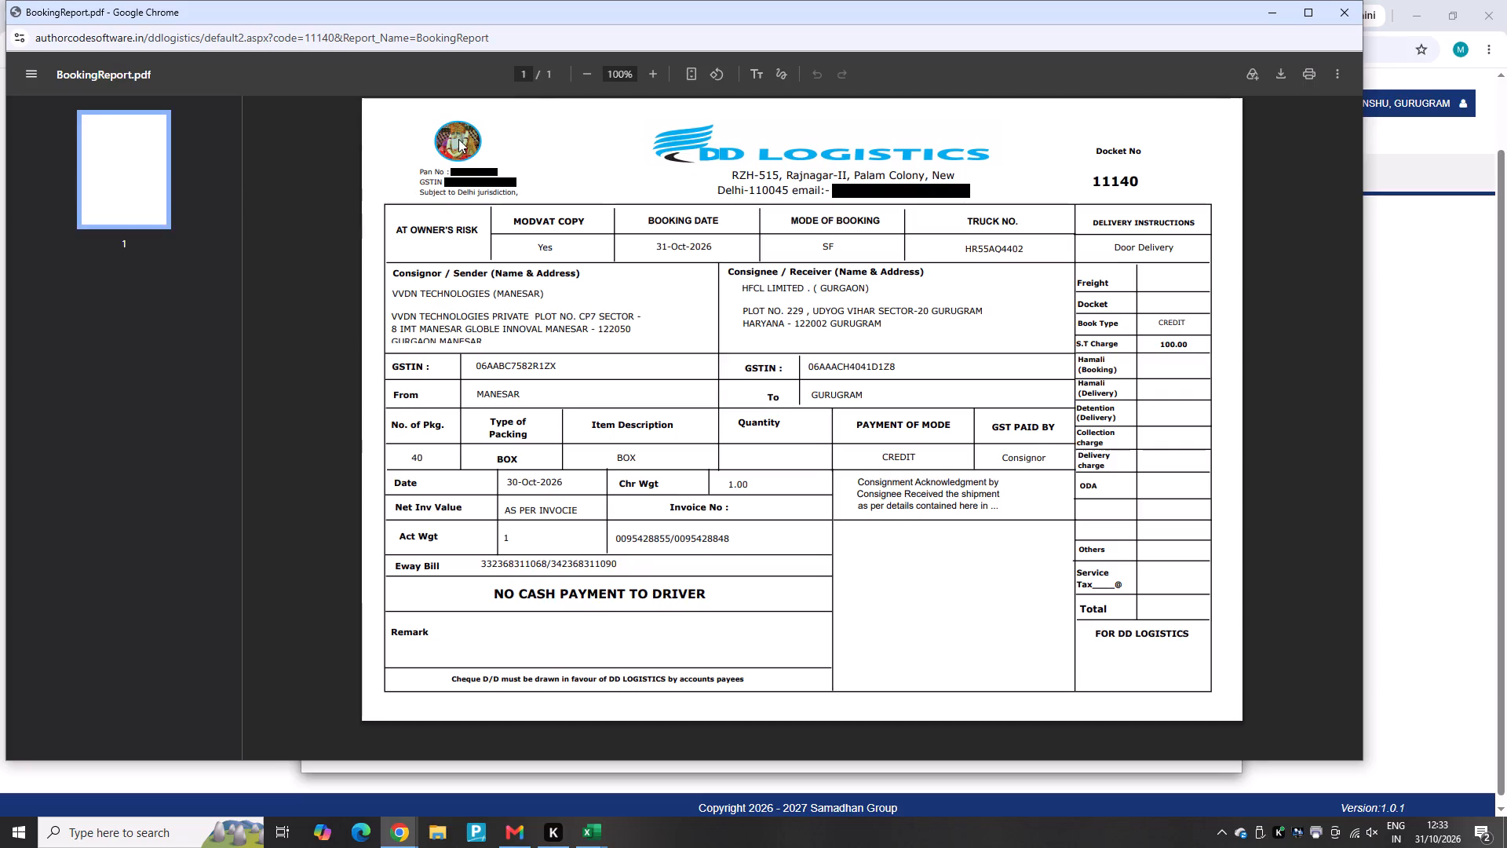
# Download the booking report PDF to the Downloads folder under the file name 11140.
pyautogui.click(1276, 81)
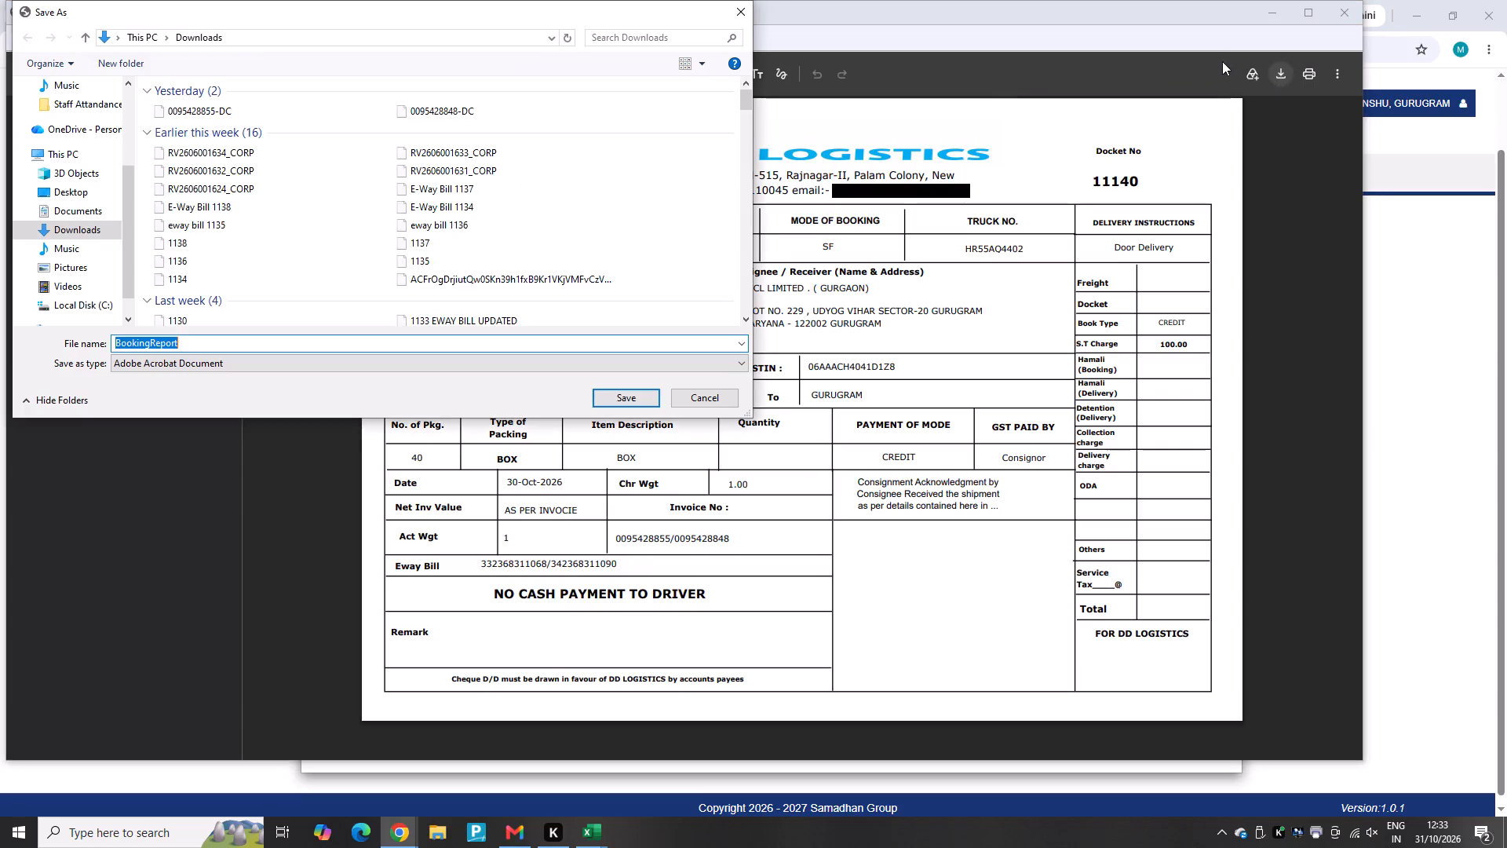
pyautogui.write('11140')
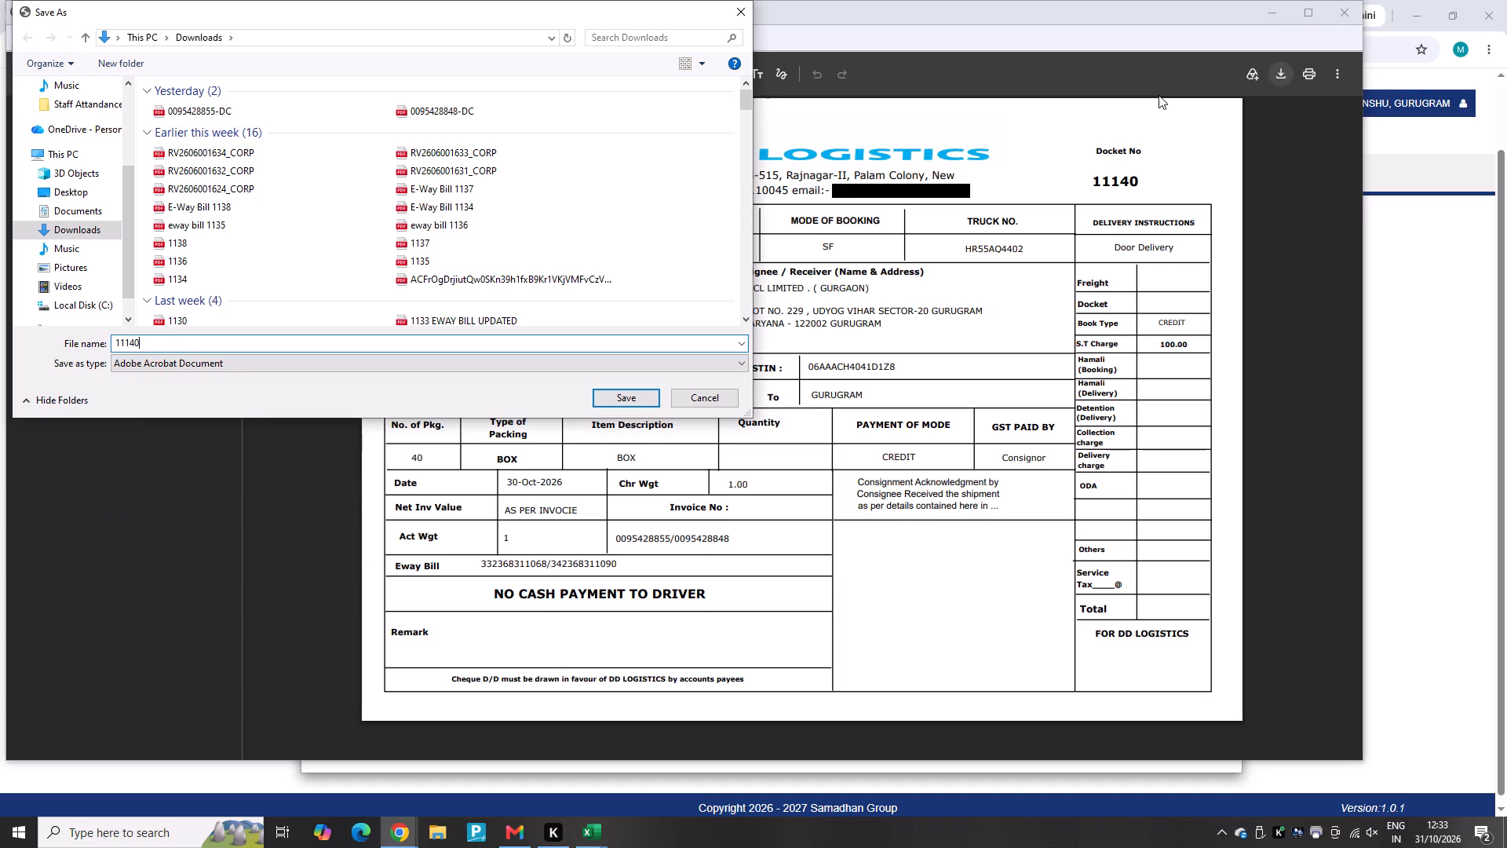
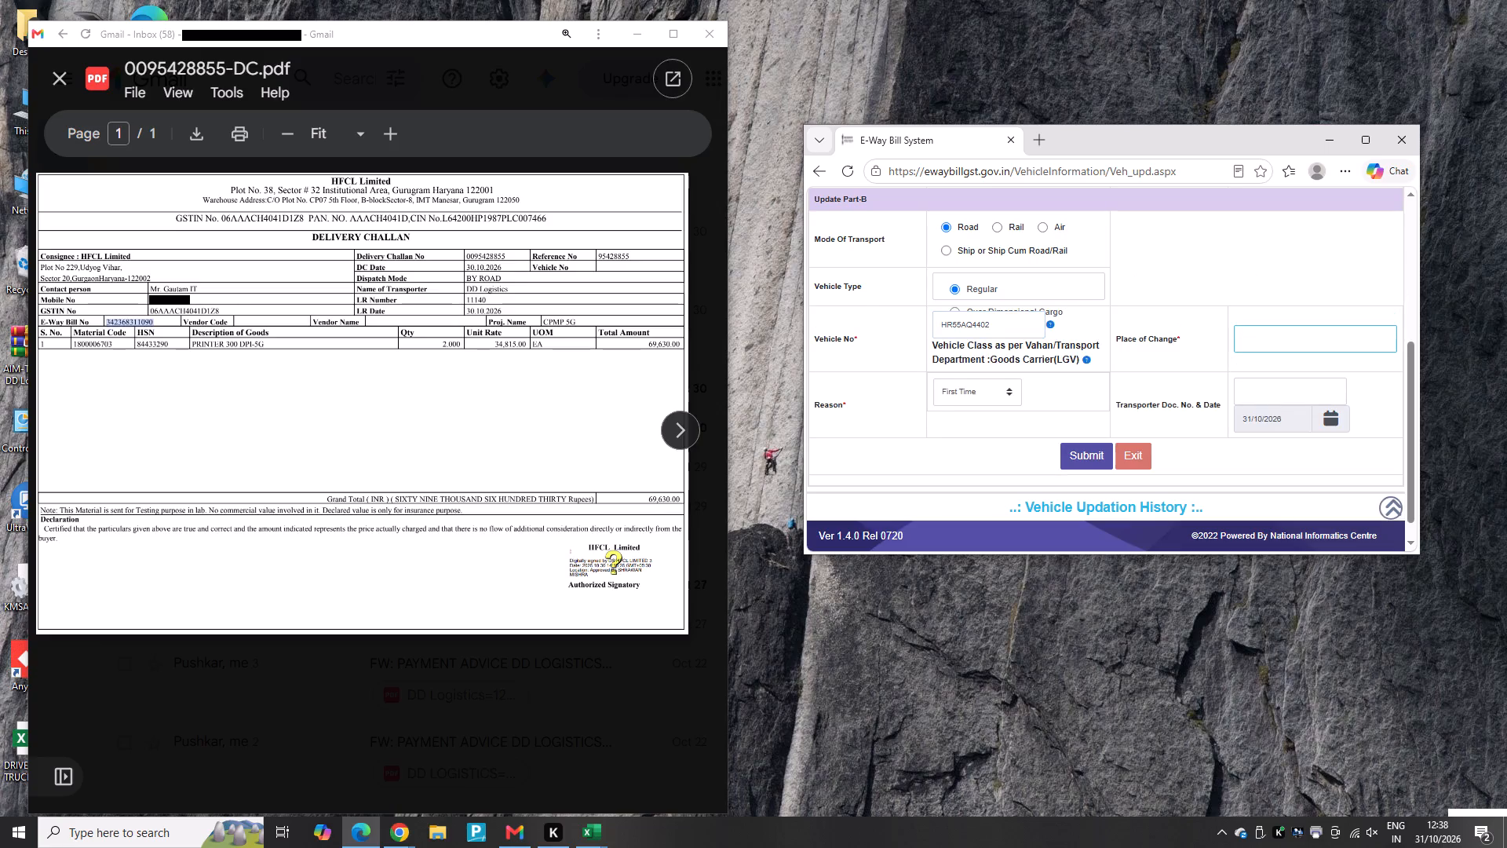
# Enter MANESAR as the place of change and 11140 as the transporter document number, and submit the Part-B update.
pyautogui.write('man')
pyautogui.write('esar')
pyautogui.click(1244, 386)
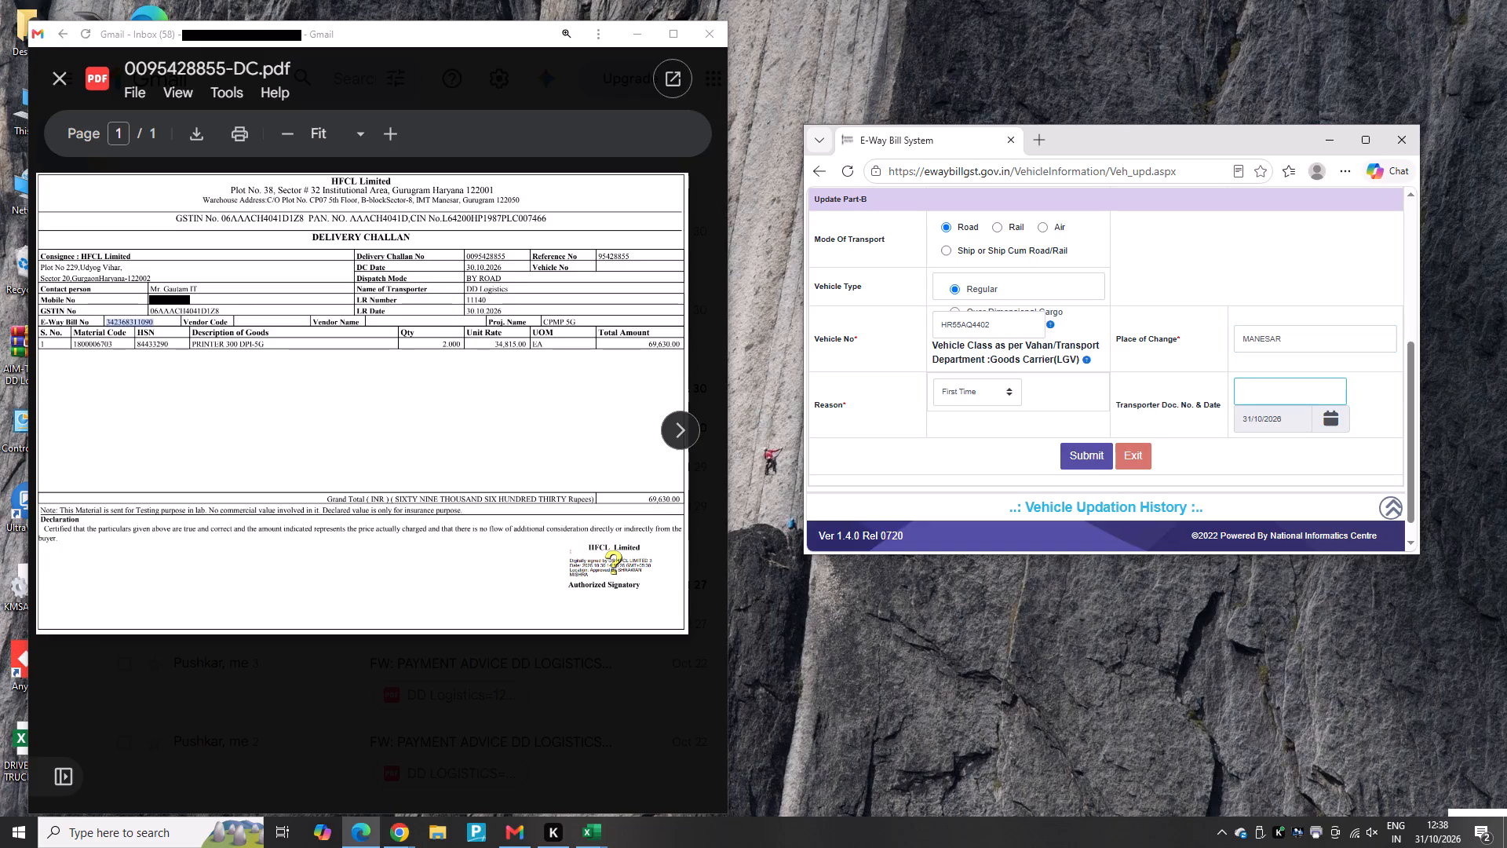
pyautogui.write('11140')
pyautogui.click(1100, 459)
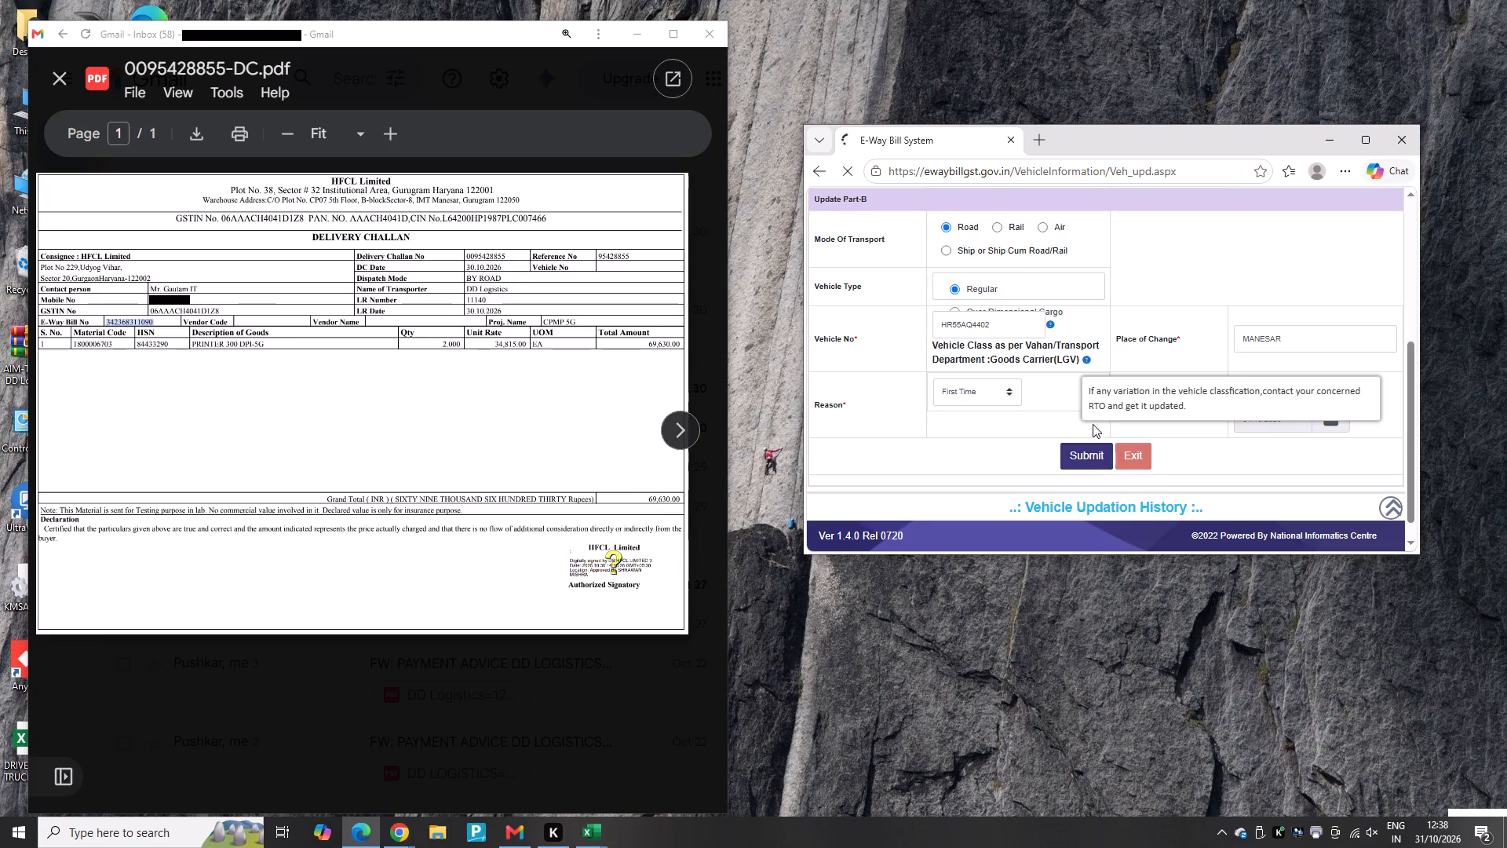
# Open the detailed print version of the updated e-way bill and bring up its print settings.
pyautogui.scroll(-13, 1064, 345)
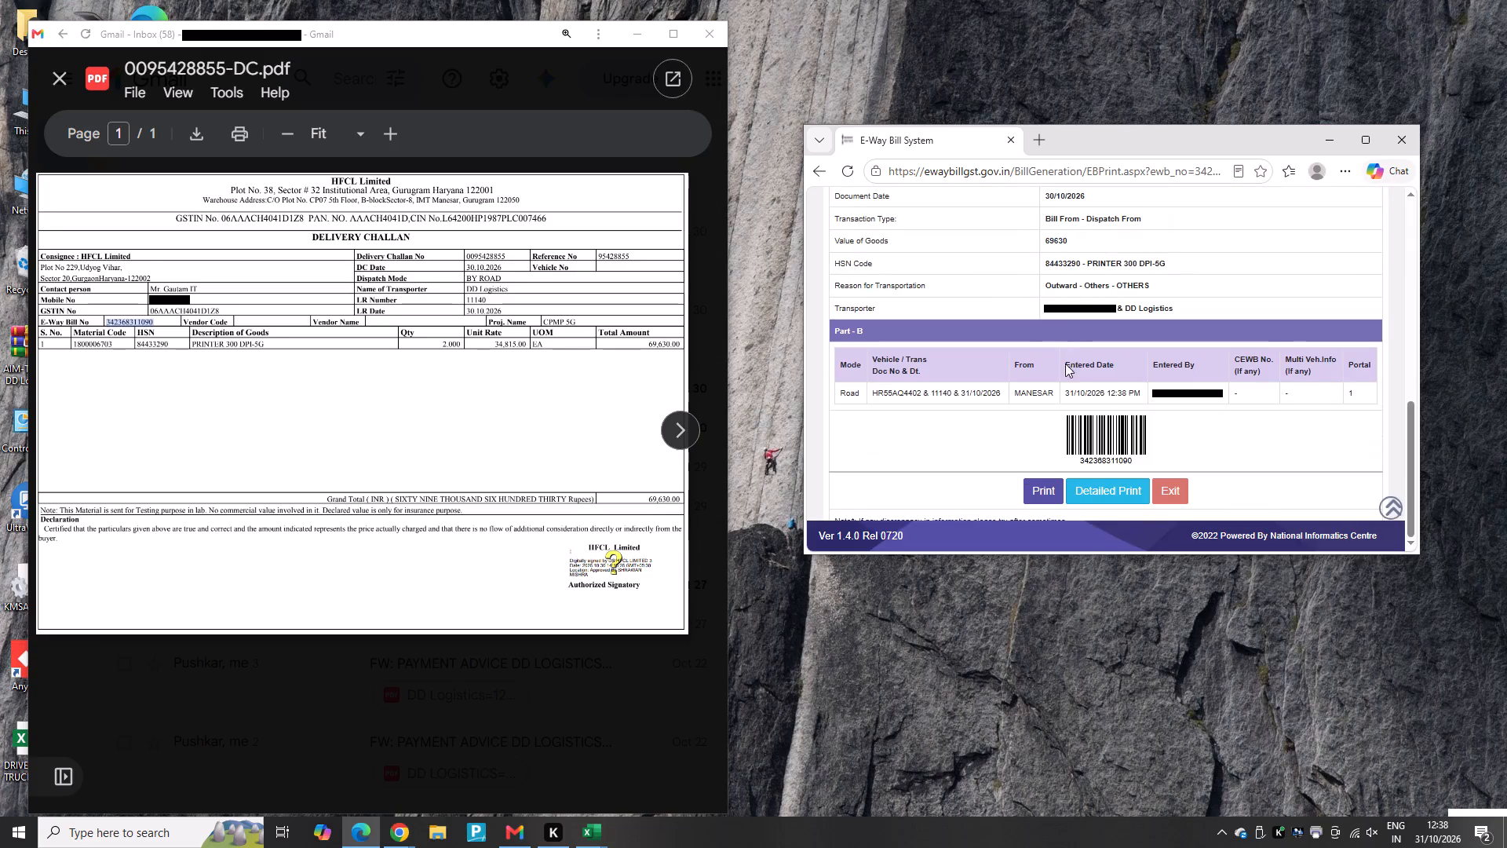
pyautogui.click(1142, 487)
pyautogui.scroll(-8, 1113, 462)
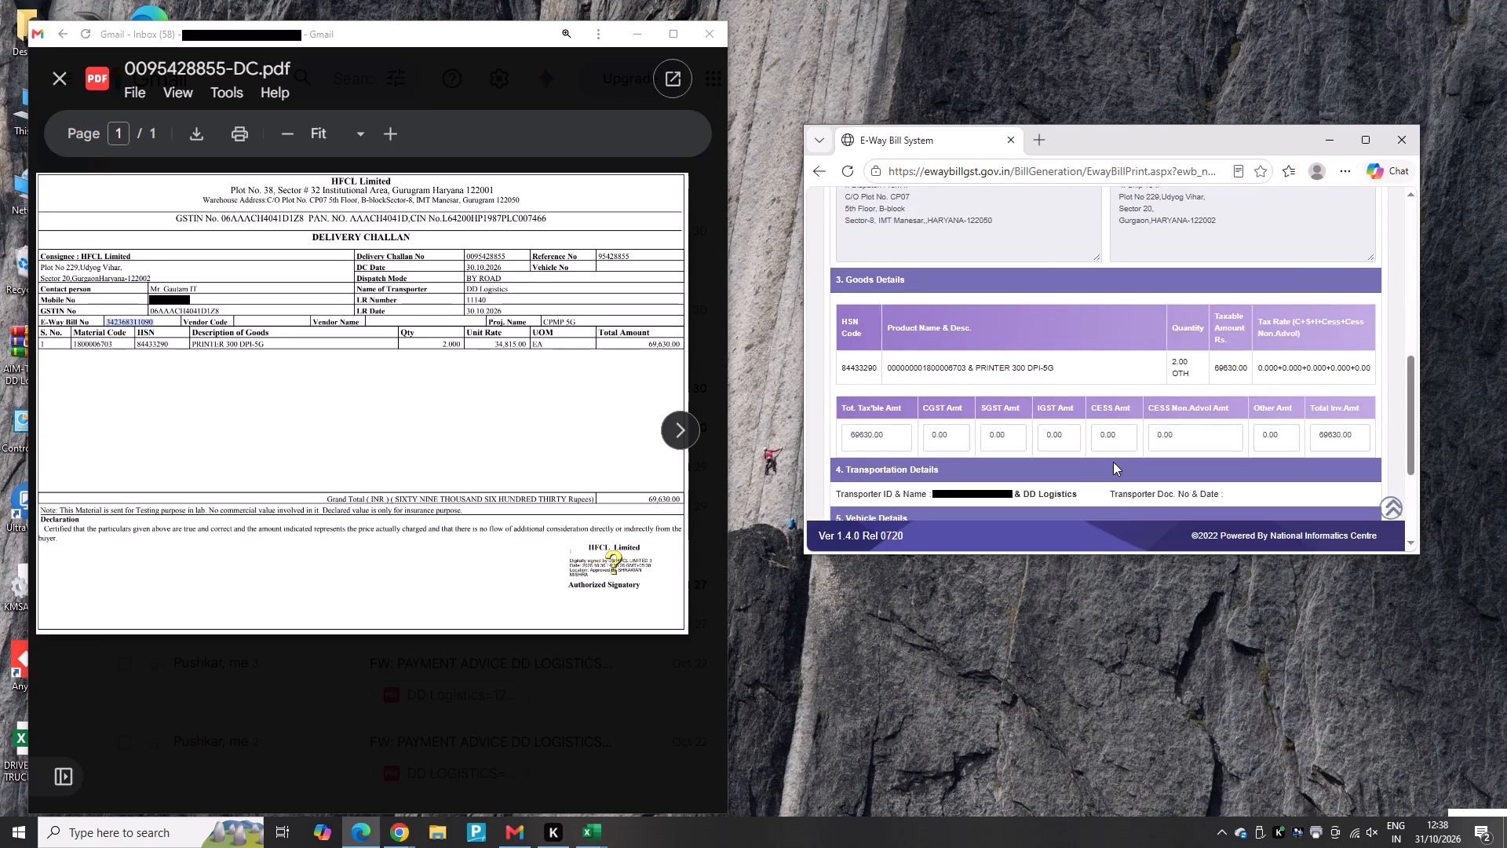
pyautogui.scroll(-6, 1113, 462)
pyautogui.click(1077, 503)
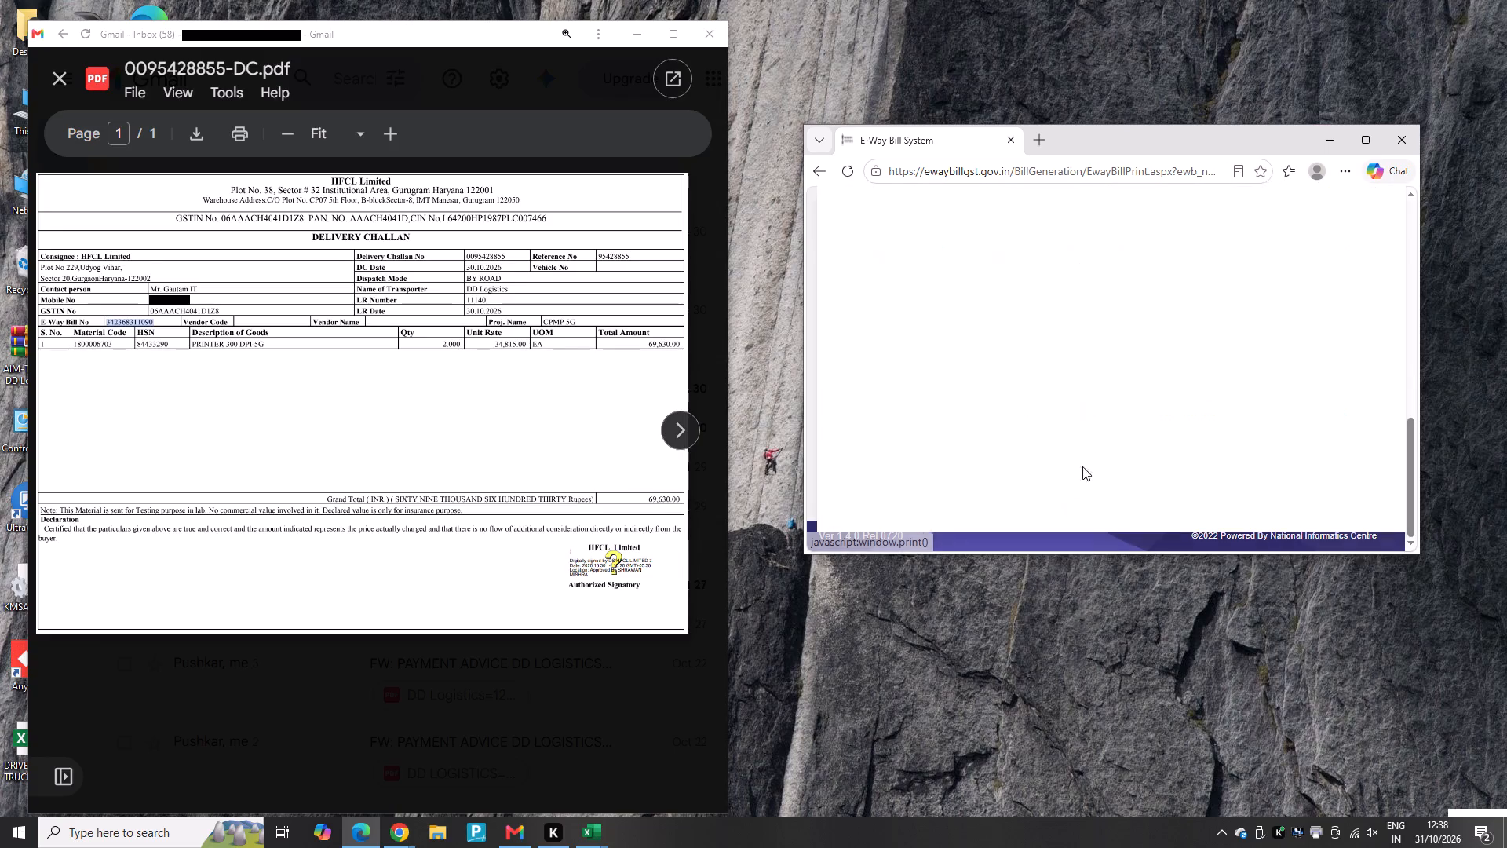
# Save the detailed e-way bill as a portrait PDF named E-Way Bill System 11140 in the Downloads folder.
pyautogui.click(965, 306)
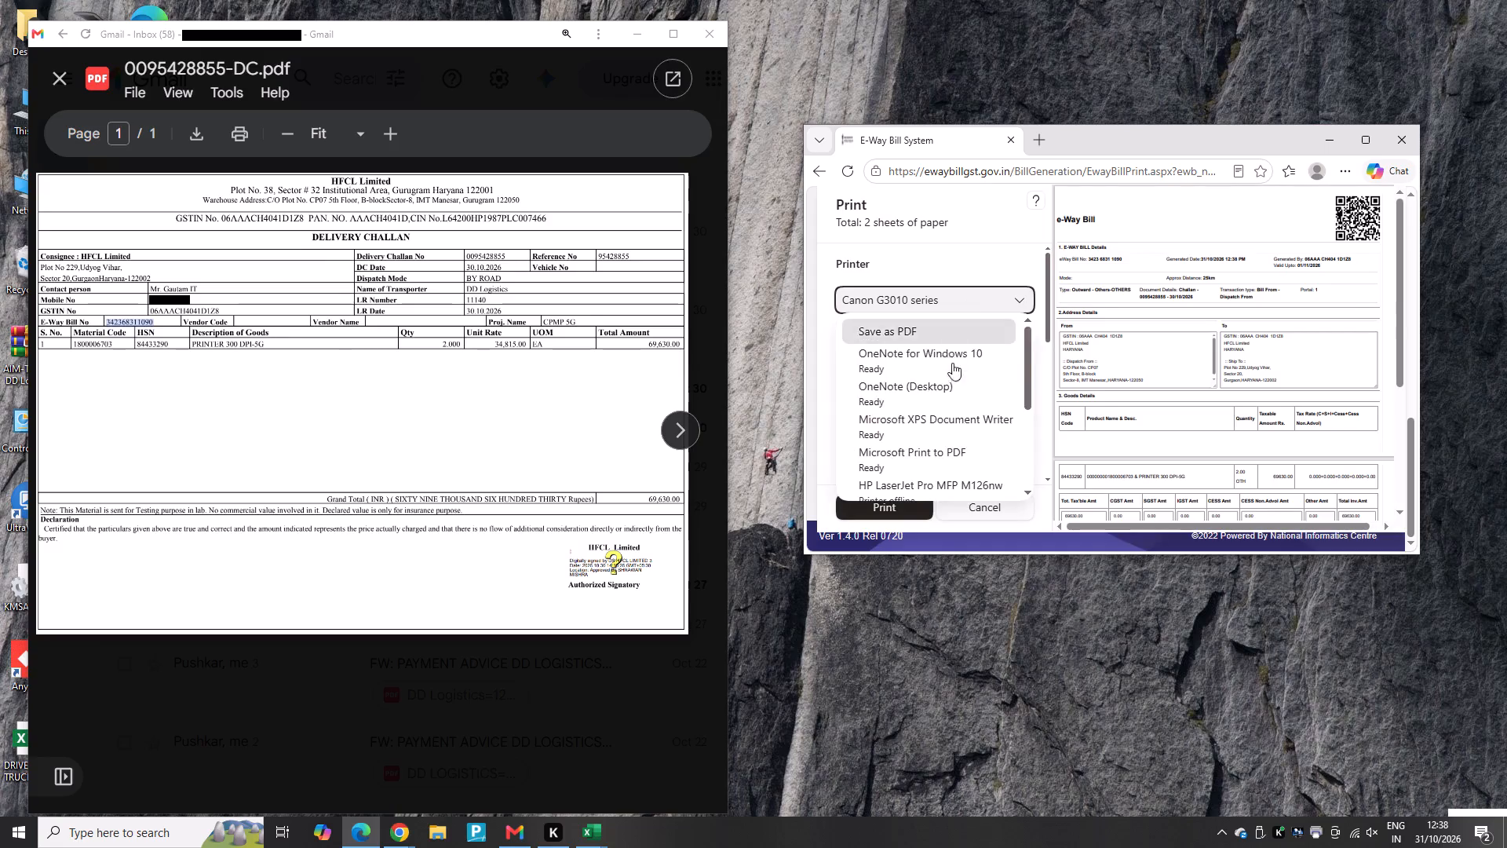
pyautogui.scroll(-6, 951, 376)
pyautogui.scroll(1, 944, 448)
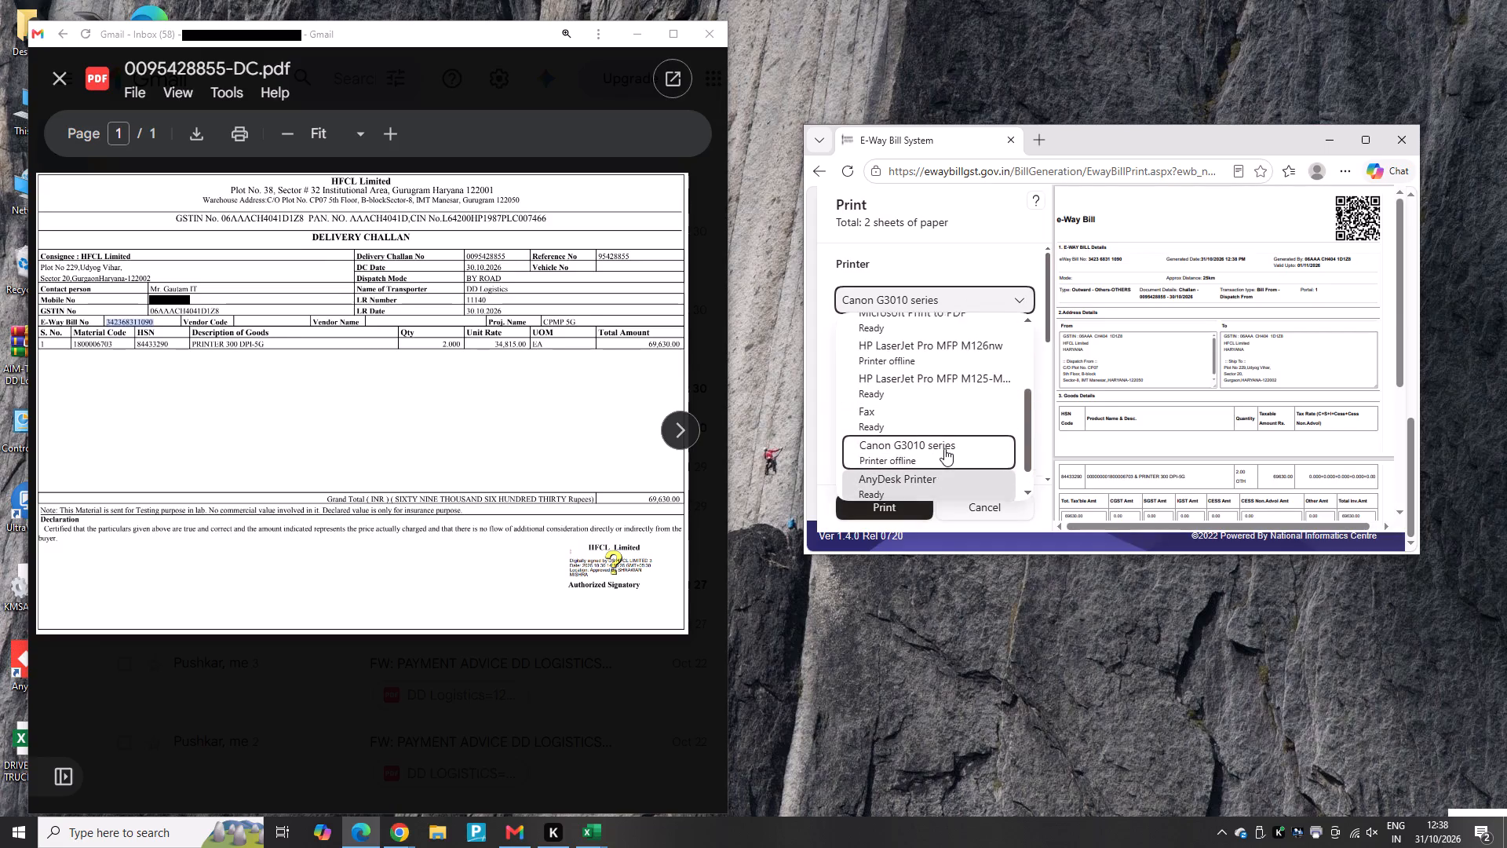
pyautogui.scroll(5, 944, 448)
pyautogui.click(969, 336)
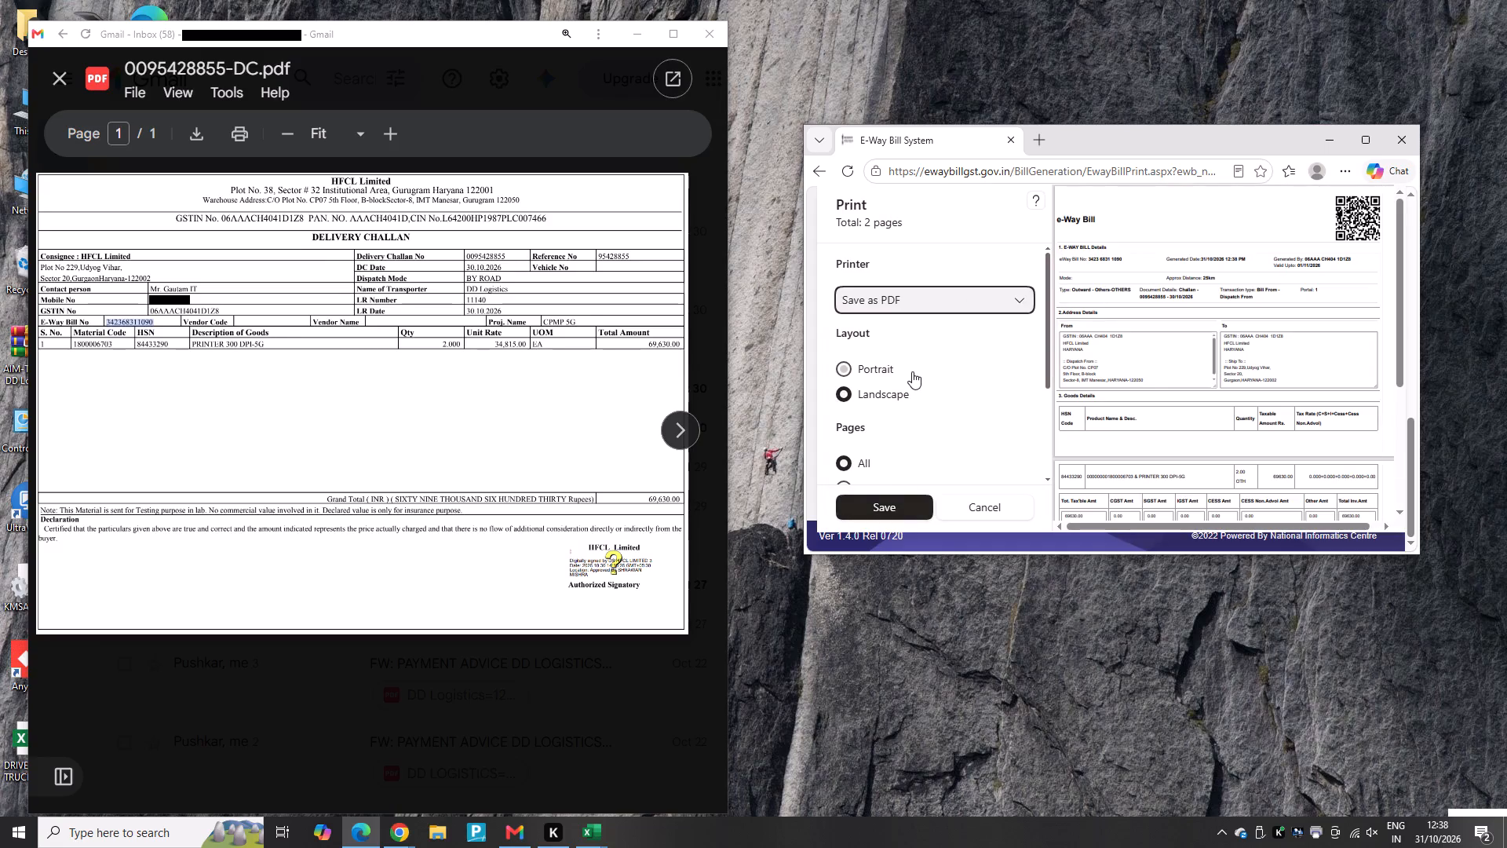
pyautogui.click(912, 371)
pyautogui.scroll(-4, 918, 427)
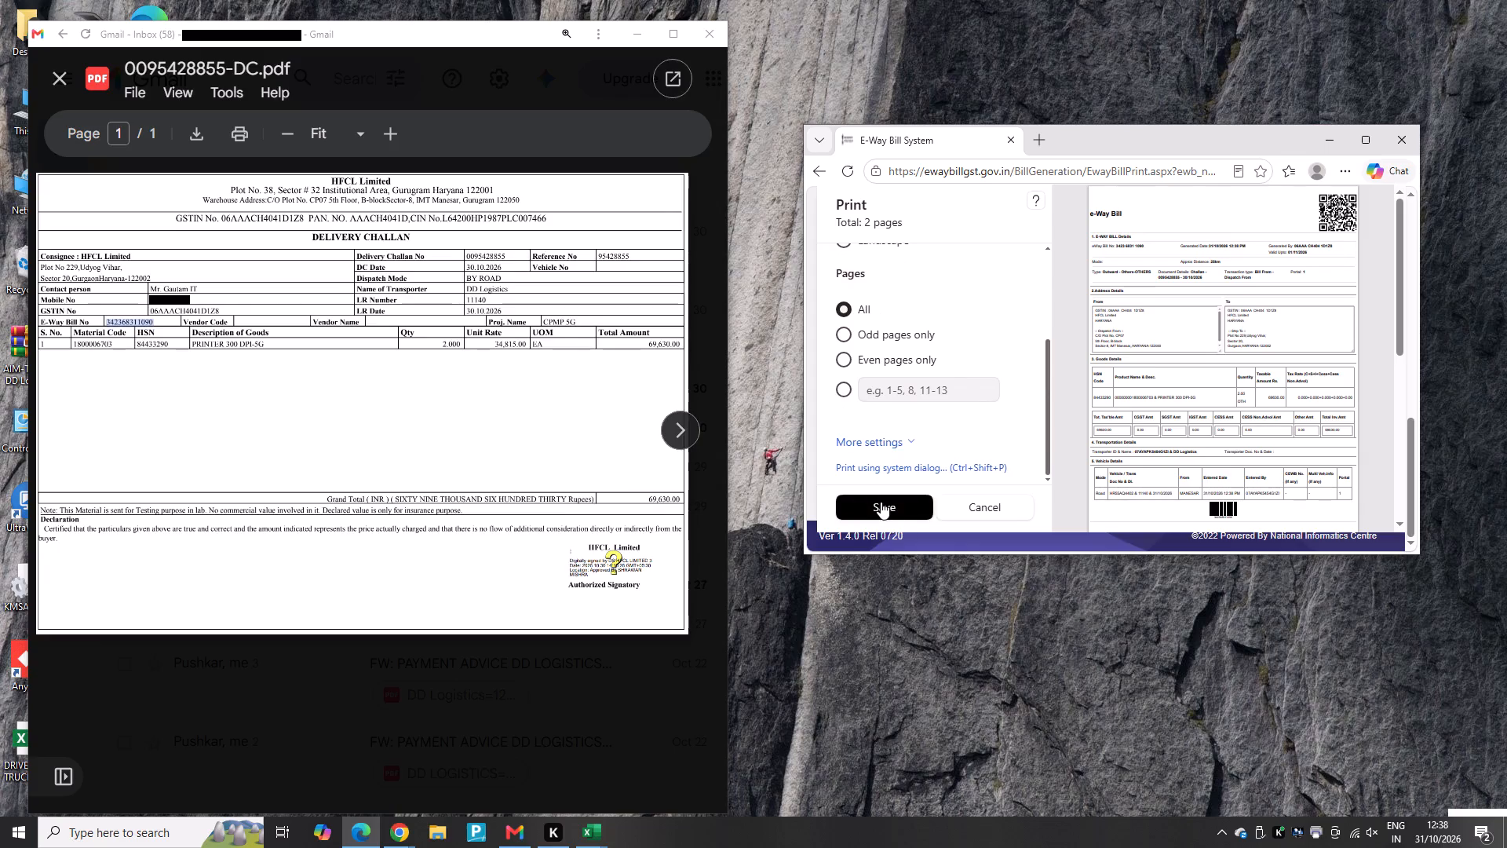
pyautogui.click(881, 502)
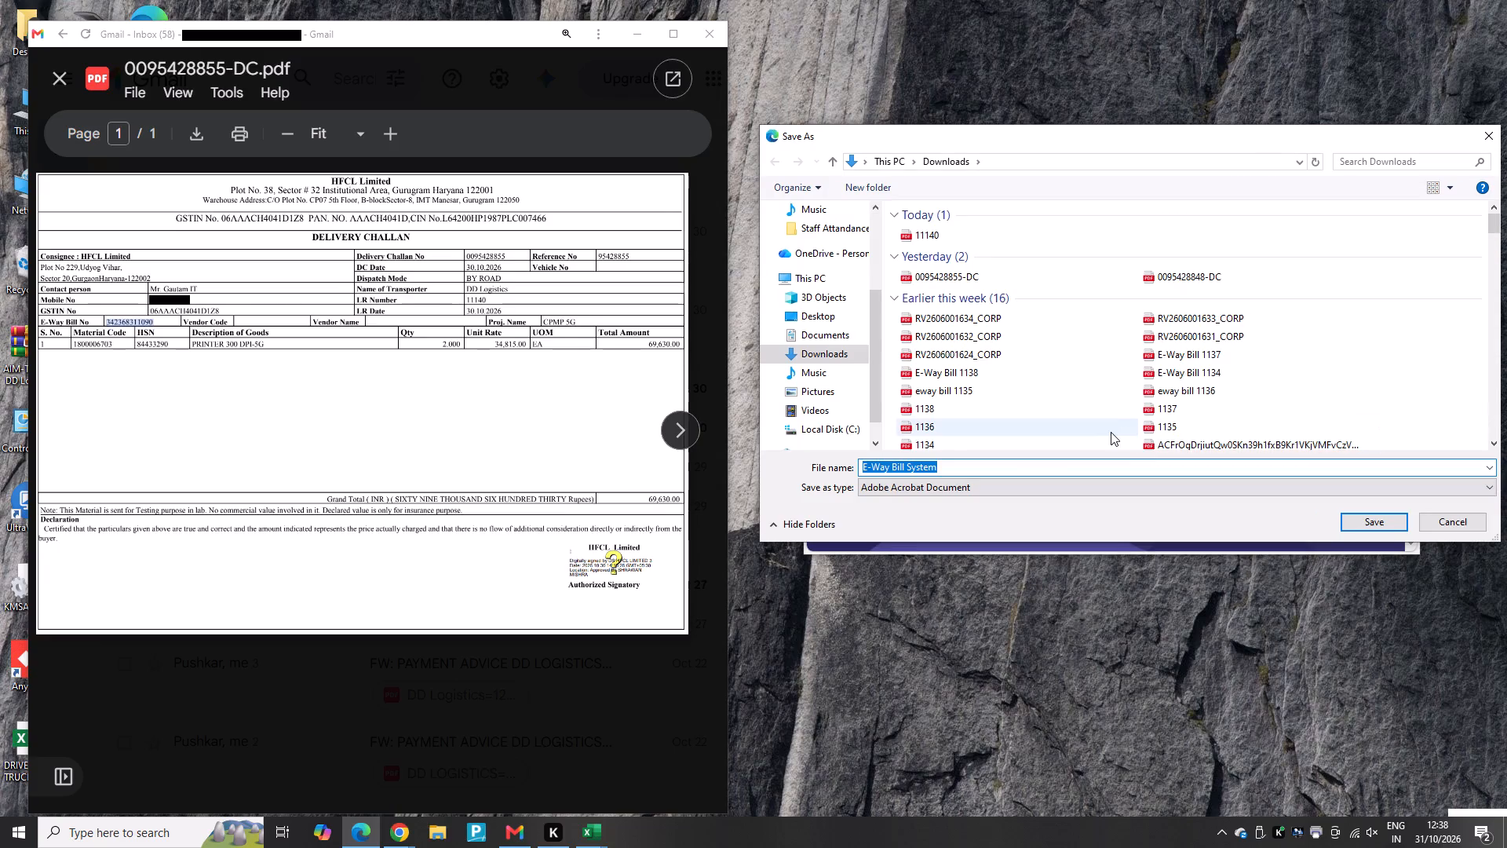
pyautogui.click(1016, 468)
pyautogui.press('space')
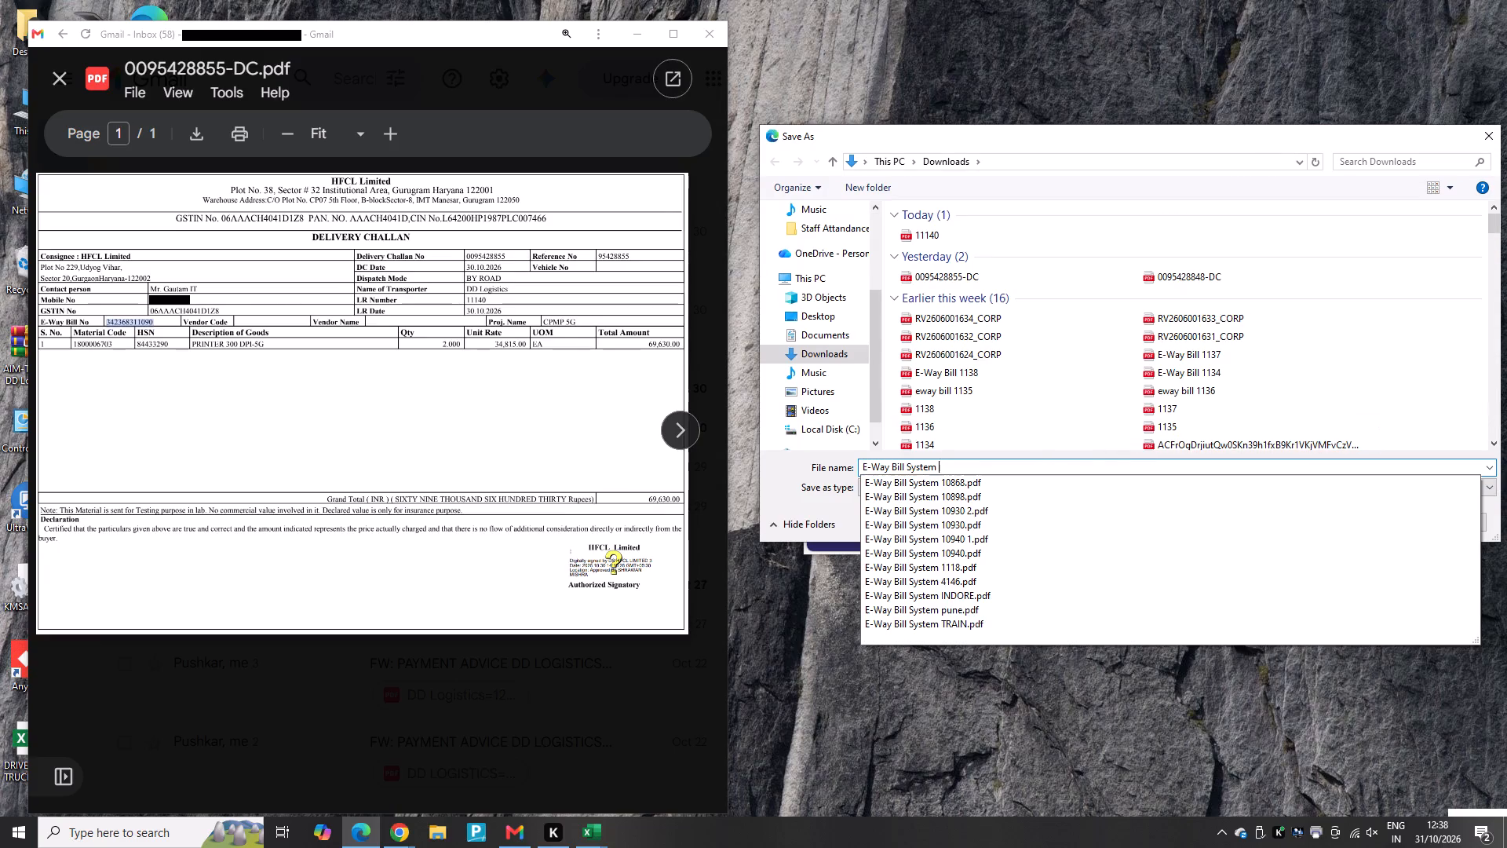
pyautogui.write('11140')
pyautogui.press('Return')
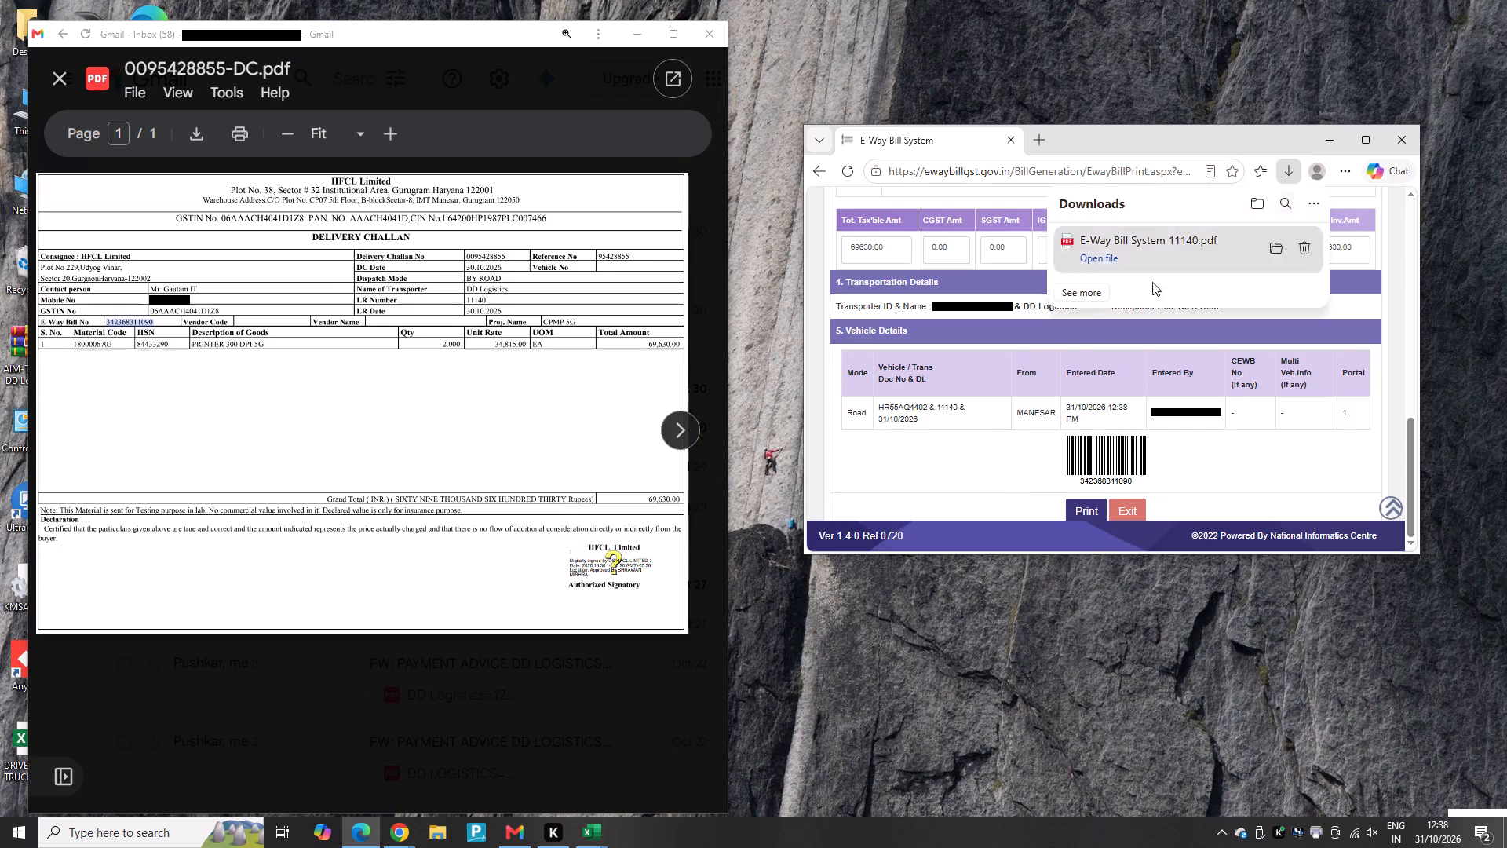
# Exit the printed e-way bill and open the Update Part B/Vehicle form, ready for another e-Way Bill No.
pyautogui.click(1124, 510)
pyautogui.click(812, 207)
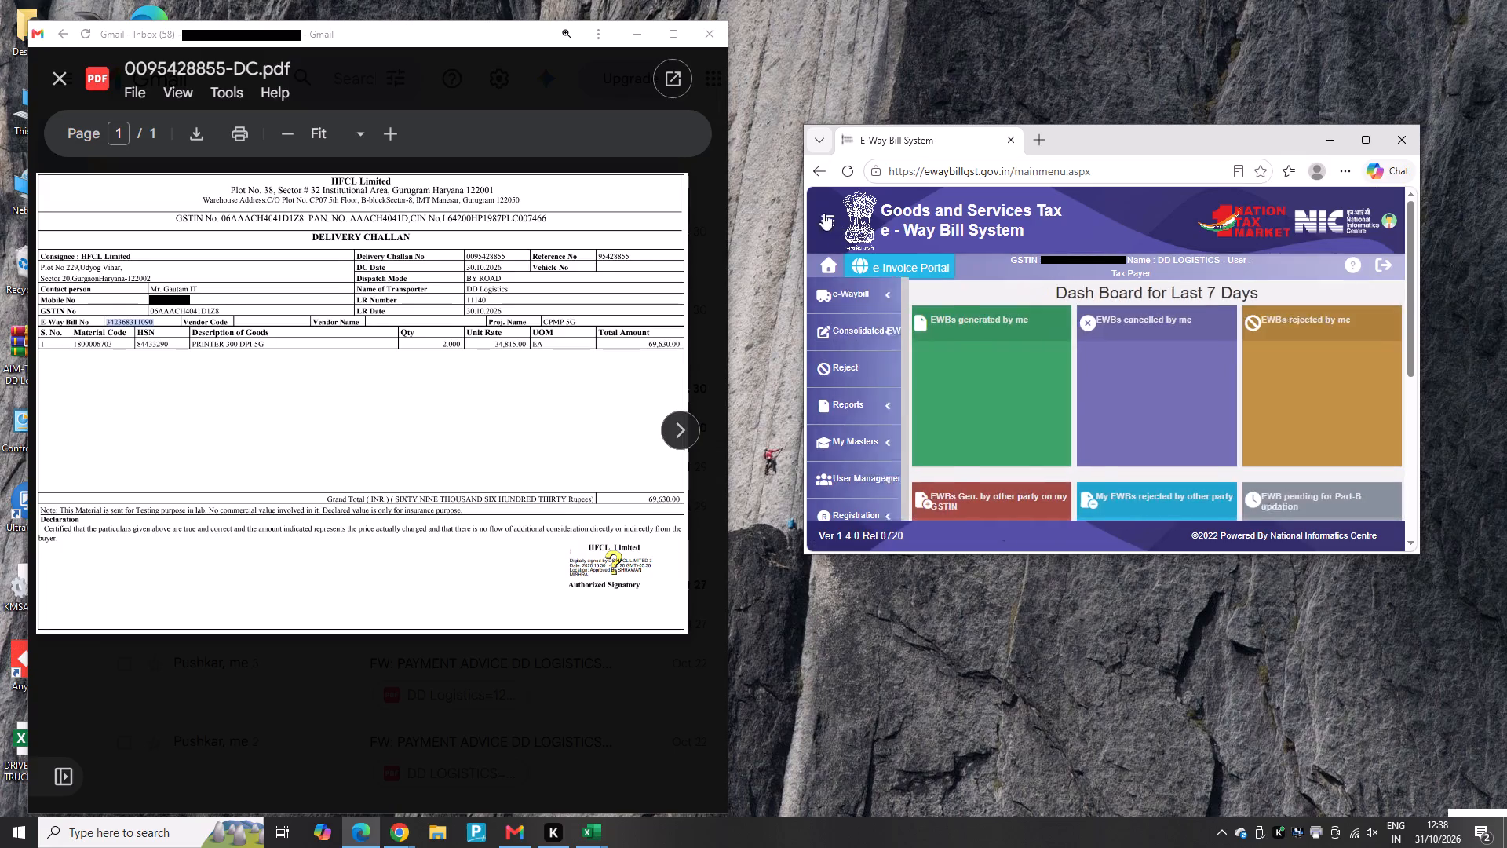
pyautogui.click(831, 289)
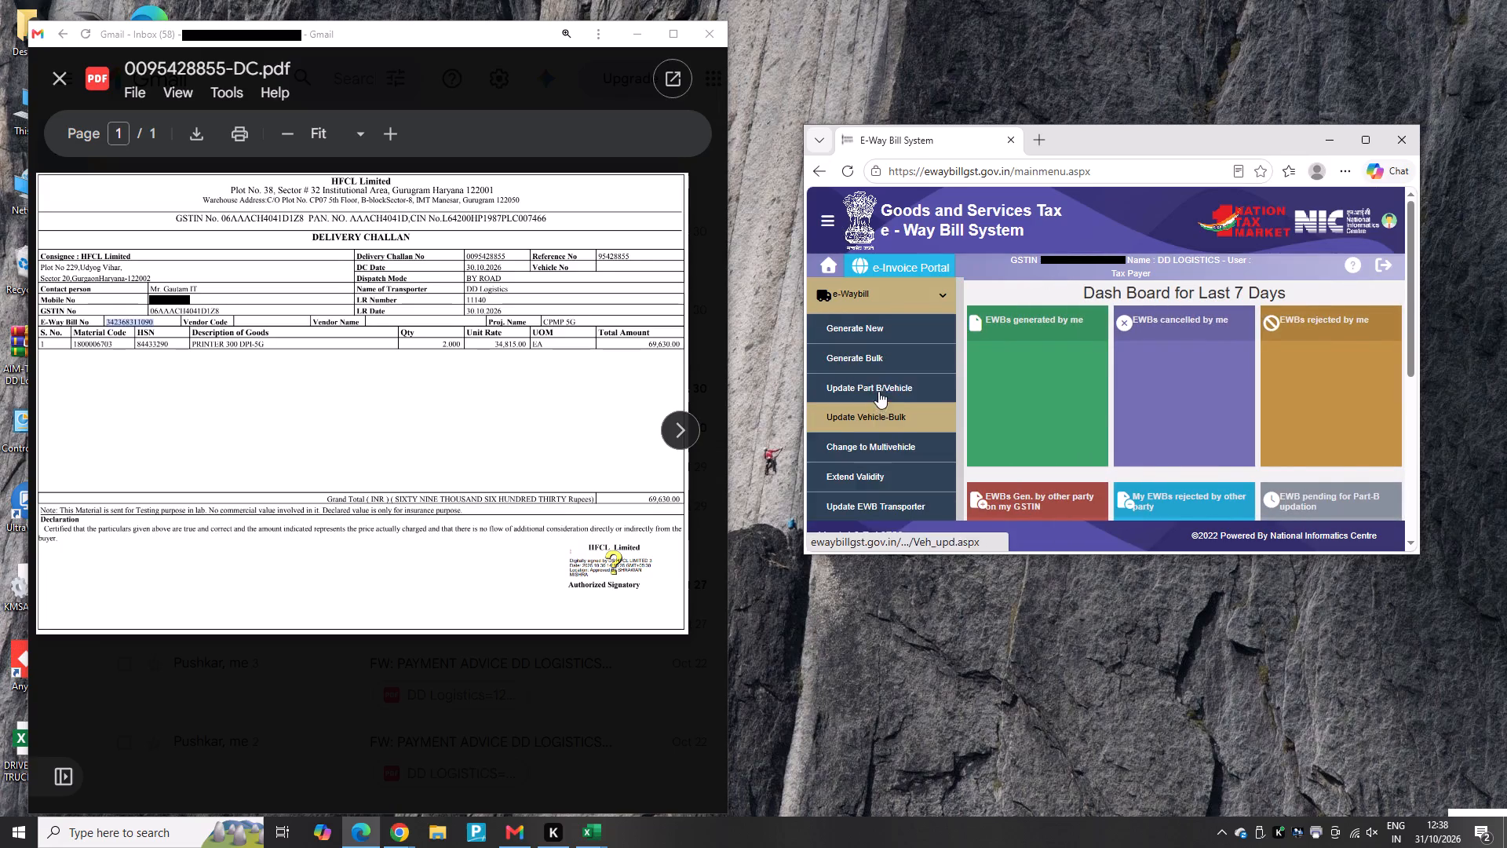
pyautogui.click(878, 391)
pyautogui.click(1263, 326)
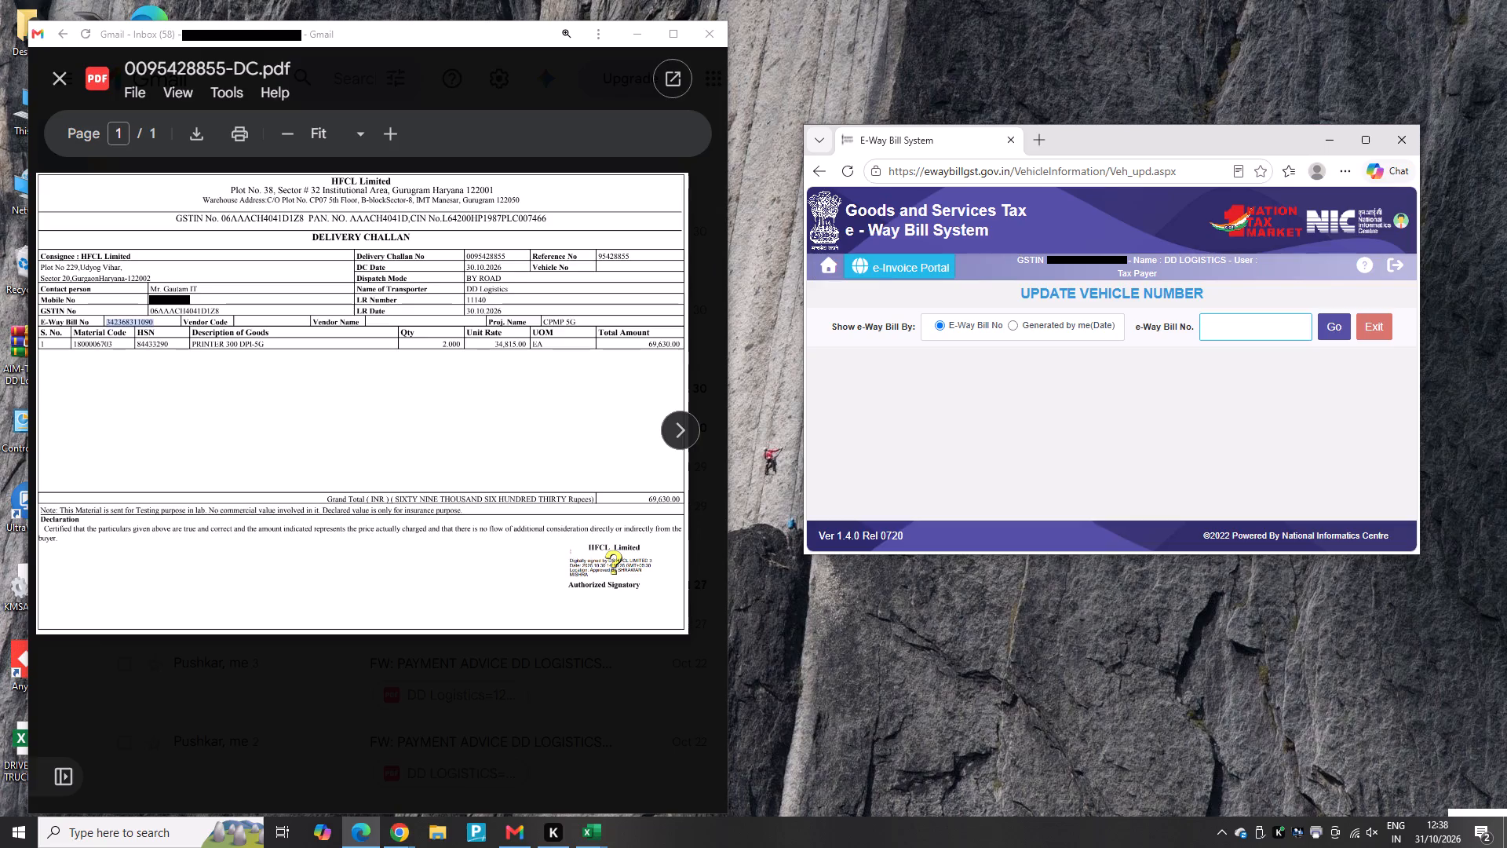
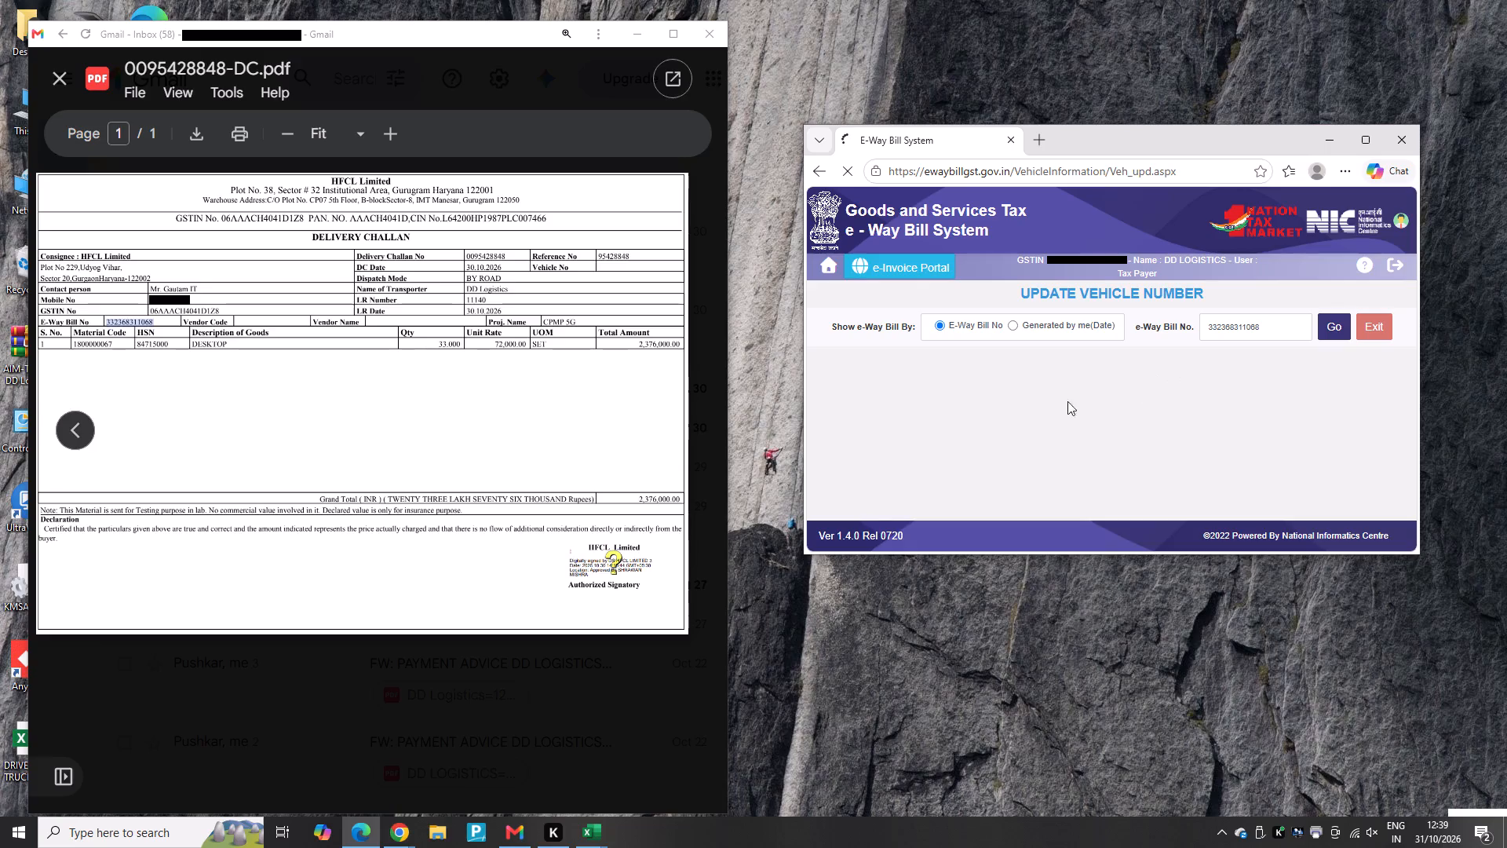
pyautogui.scroll(-2, 1025, 433)
pyautogui.scroll(-6, 1104, 392)
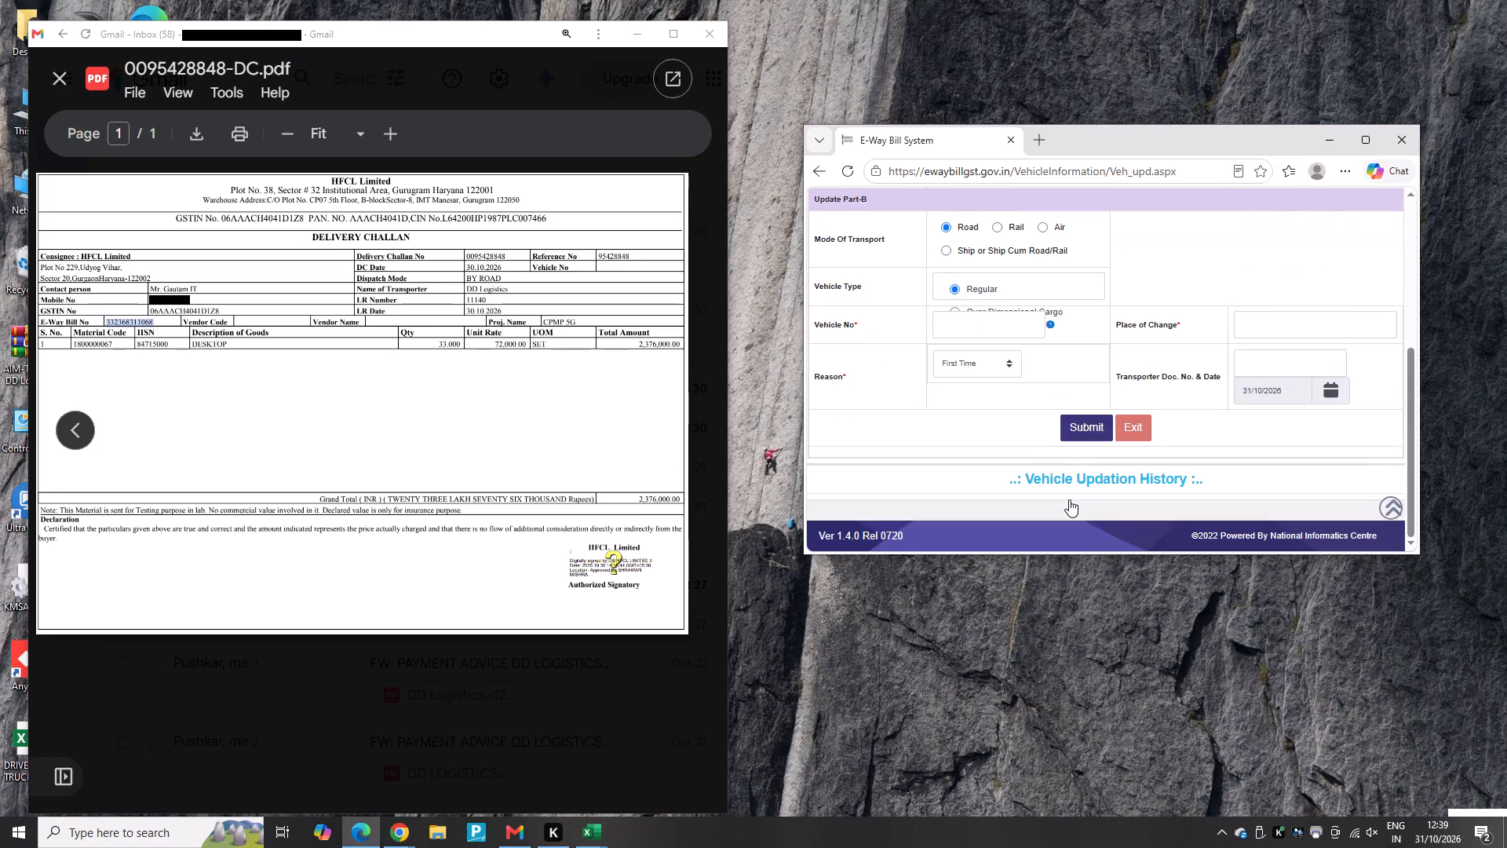
pyautogui.click(989, 315)
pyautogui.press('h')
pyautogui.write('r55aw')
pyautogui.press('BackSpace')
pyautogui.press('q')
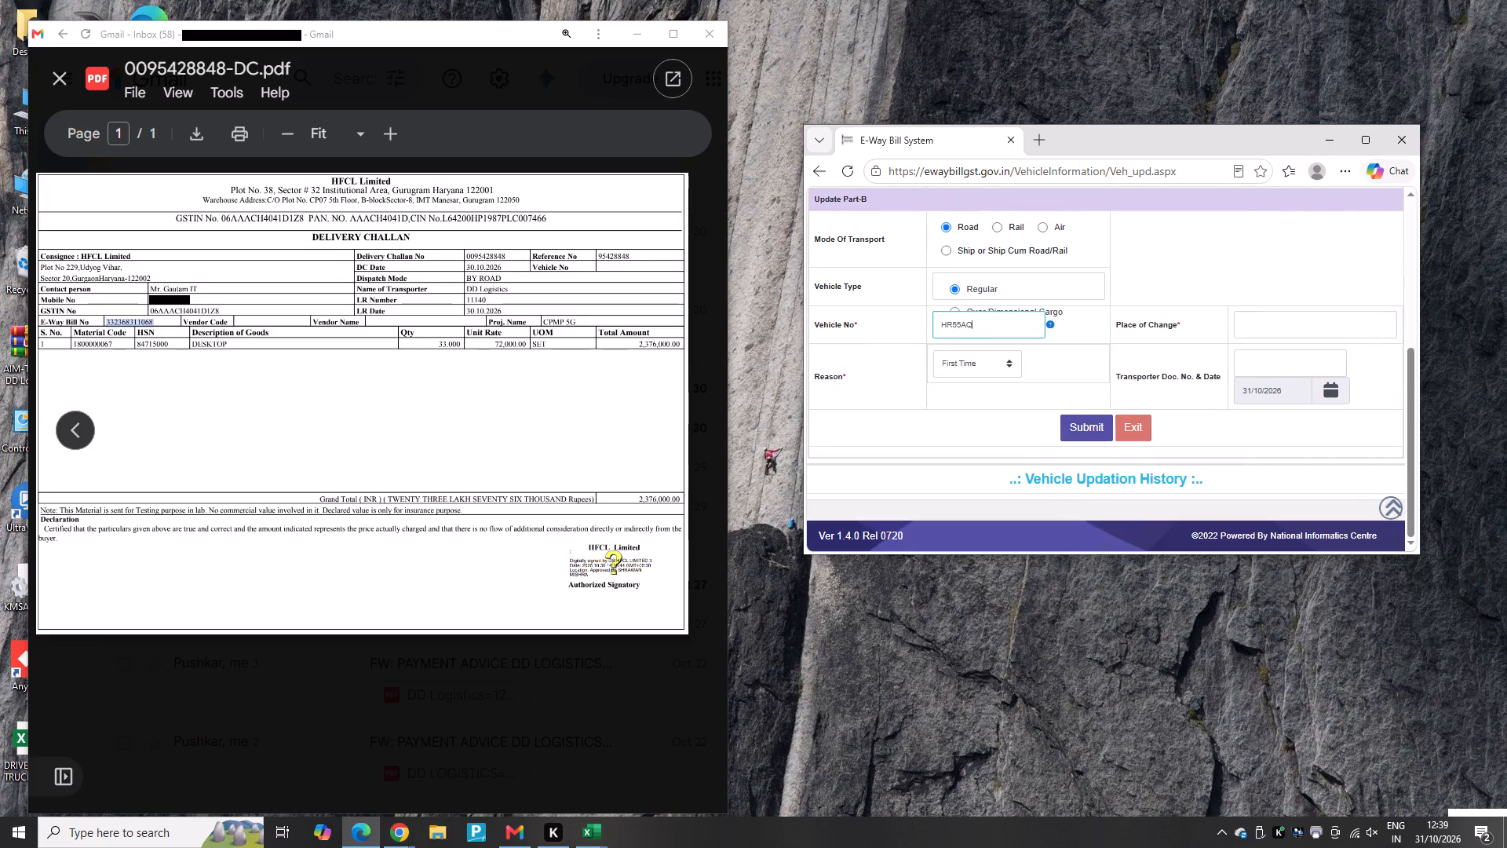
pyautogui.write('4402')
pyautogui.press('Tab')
# Enter MANESAR as the place of change and 11140 as the transporter document number, and submit the Part-B update.
pyautogui.click(1280, 352)
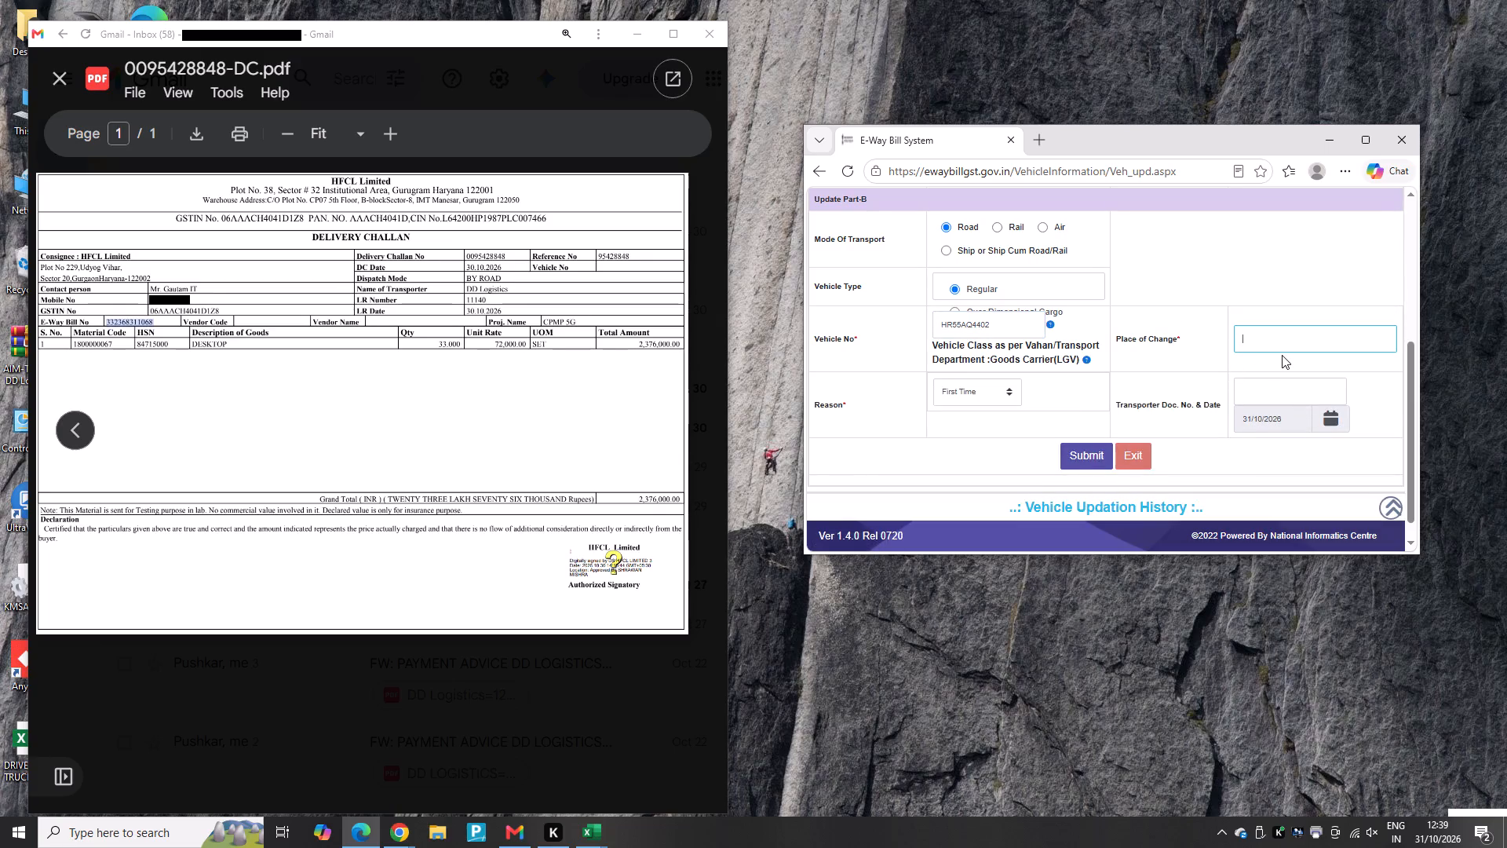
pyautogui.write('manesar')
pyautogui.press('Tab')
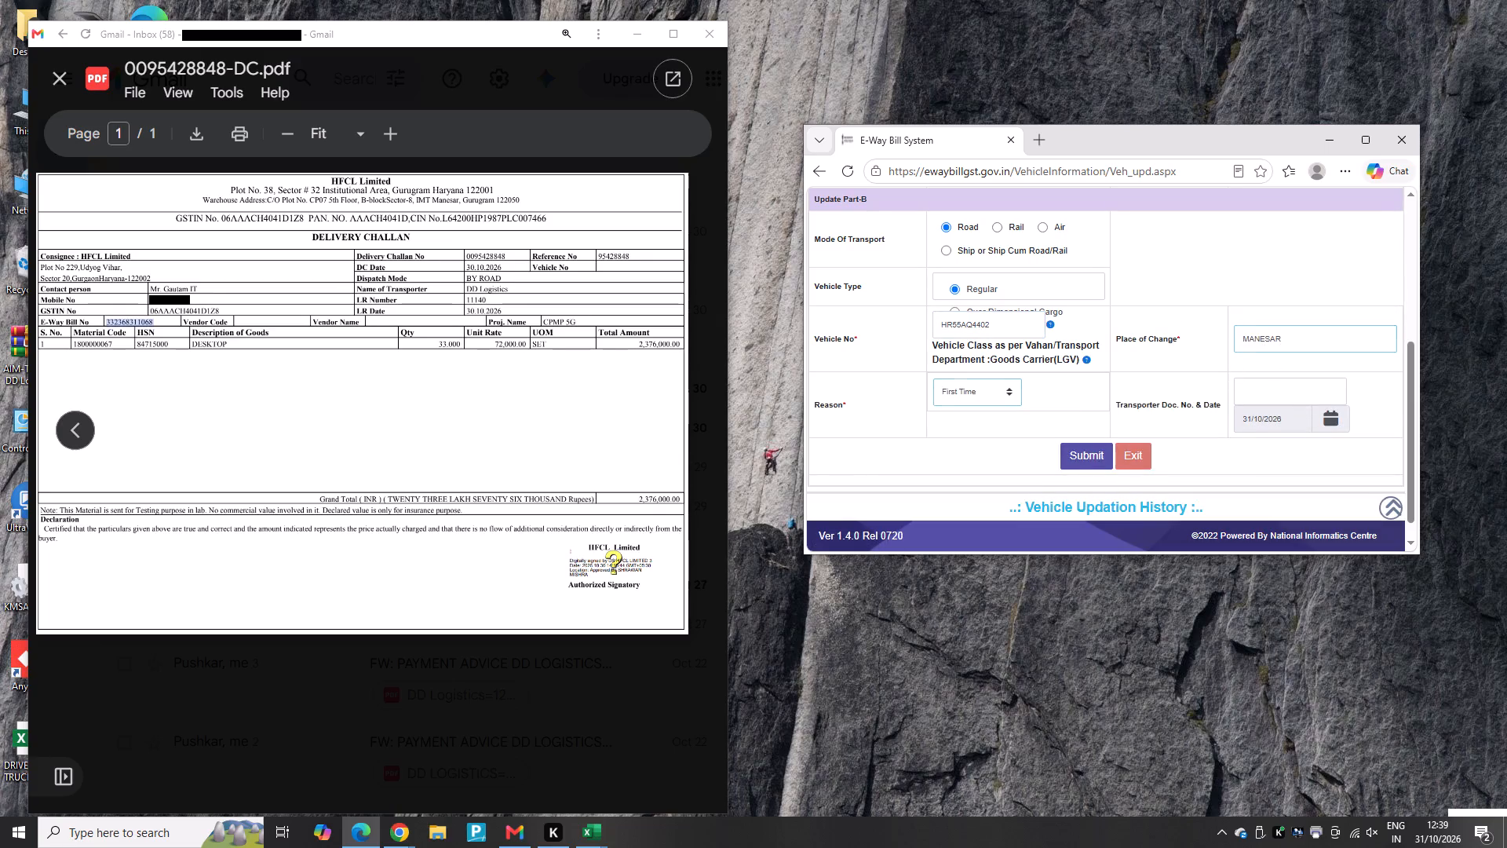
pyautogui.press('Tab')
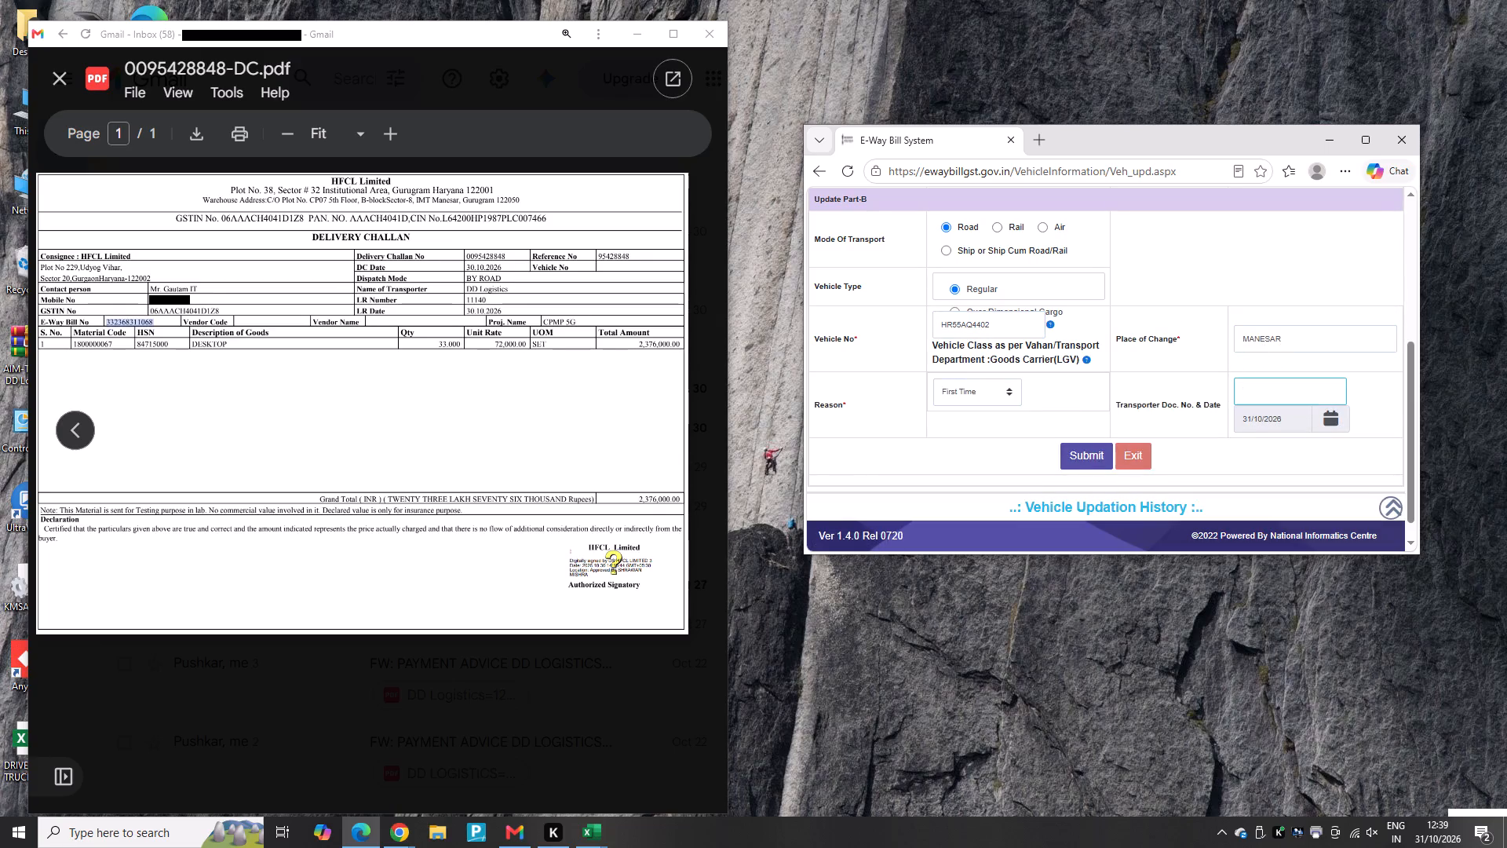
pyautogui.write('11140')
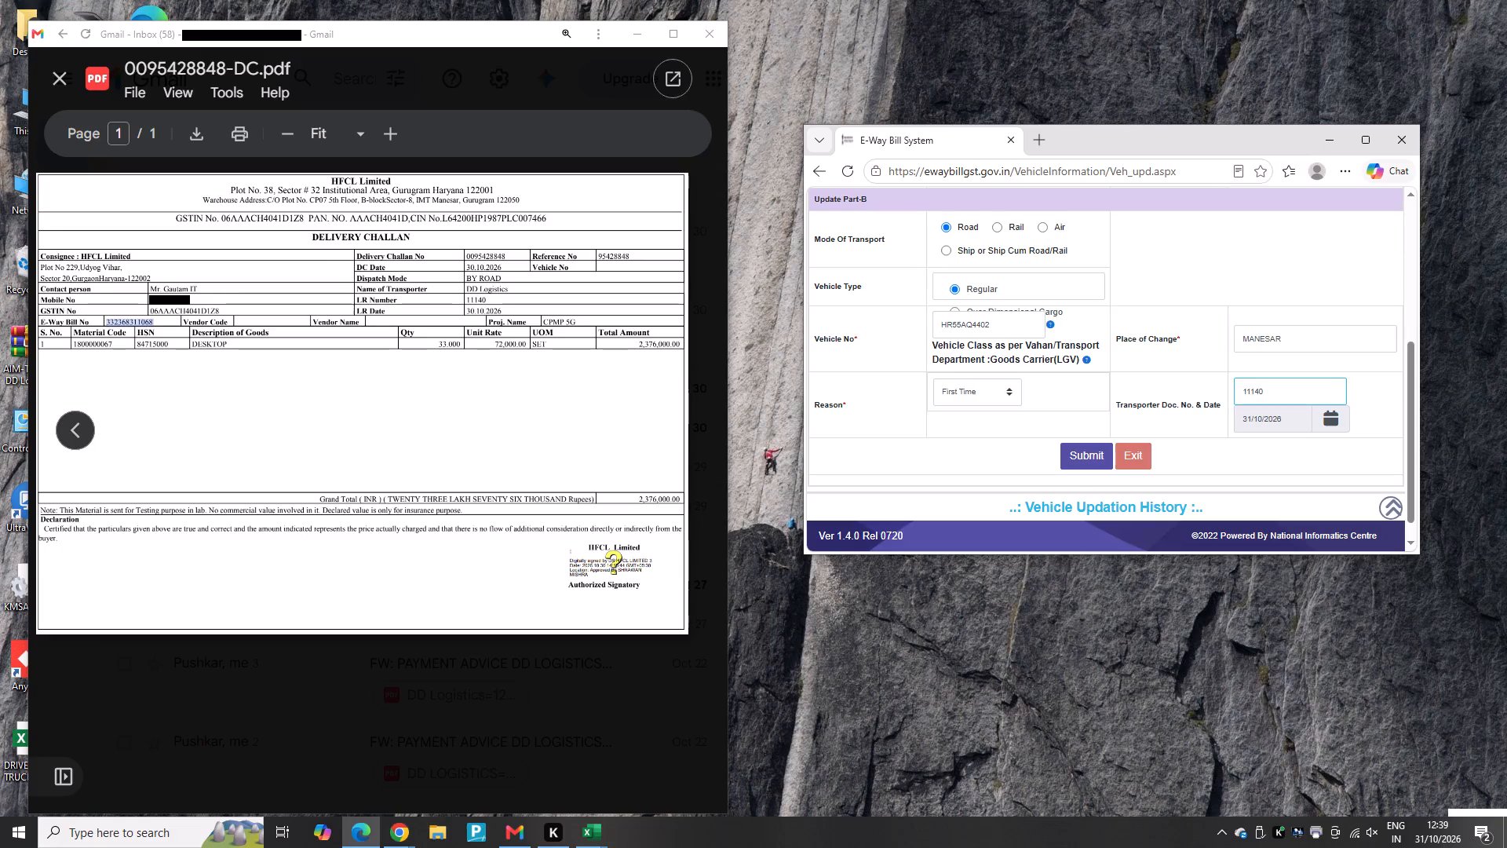
pyautogui.click(1087, 460)
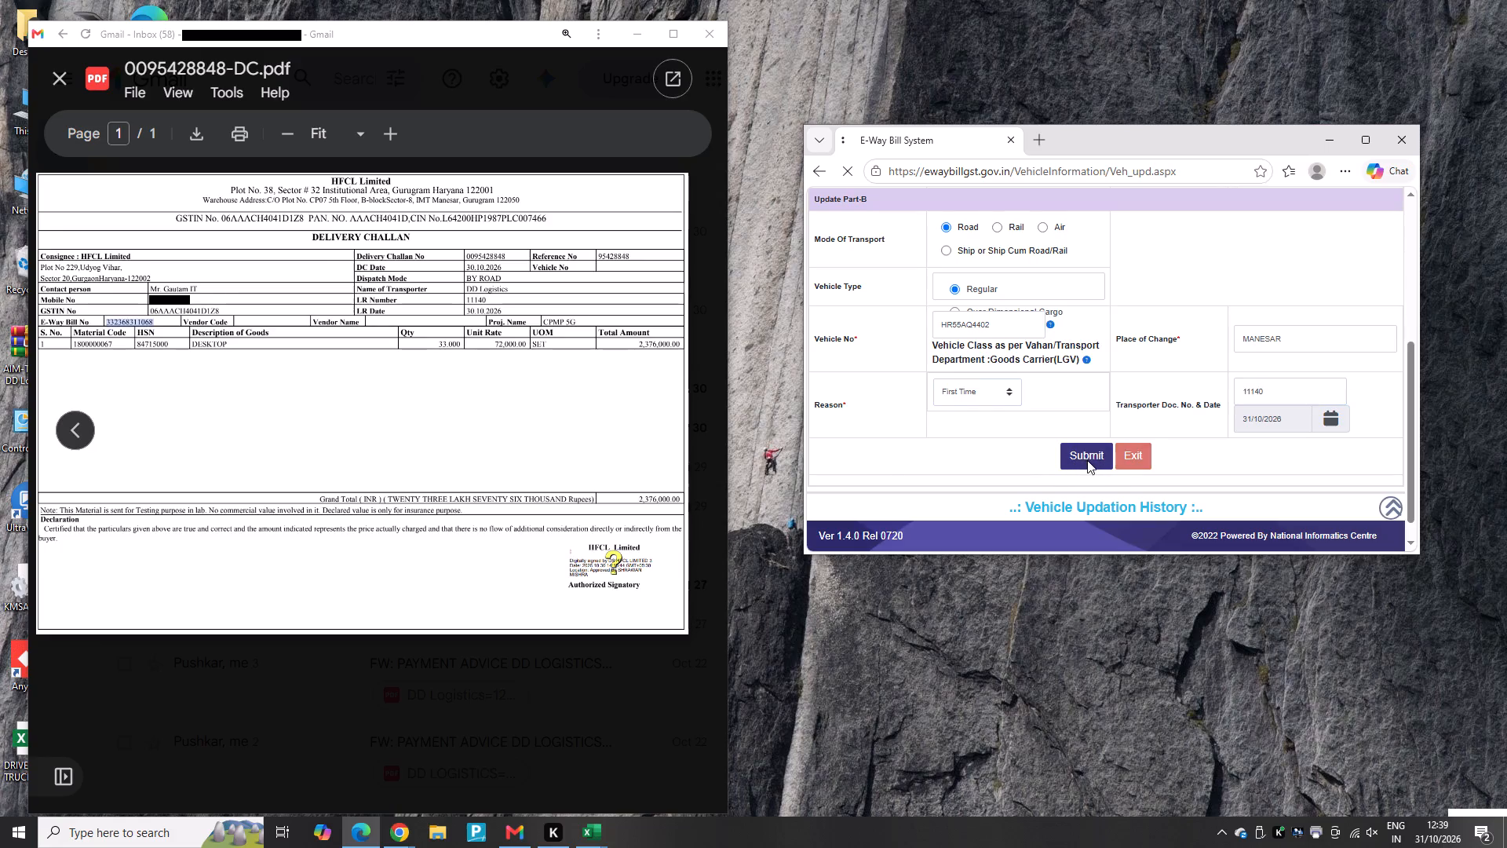
# Open the detailed print version of the updated e-way bill and bring up its print settings.
pyautogui.scroll(-8, 1092, 458)
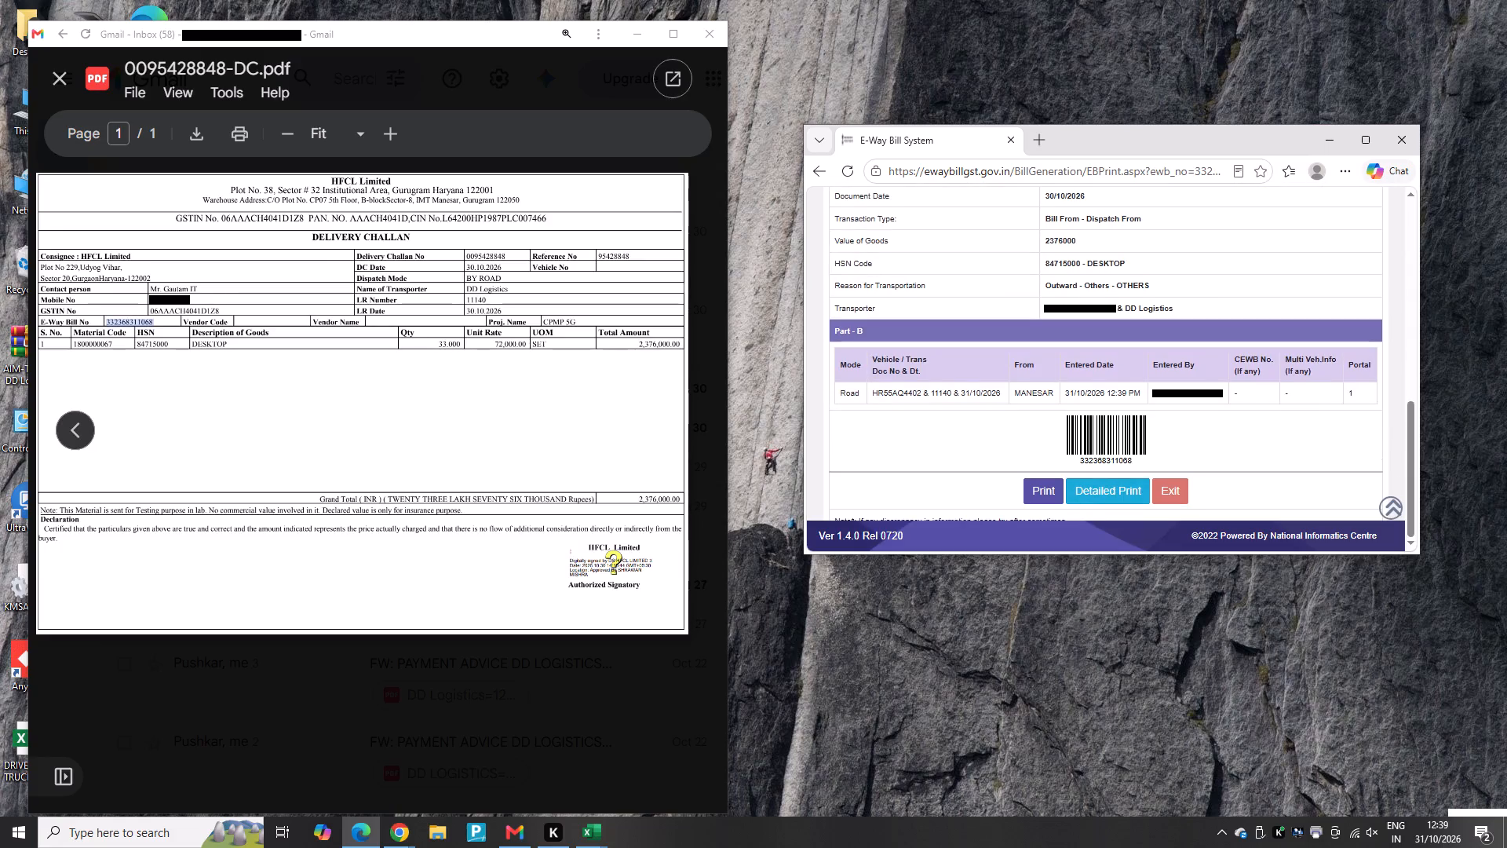
pyautogui.click(1071, 490)
pyautogui.scroll(-14, 1071, 492)
pyautogui.scroll(-7, 1074, 484)
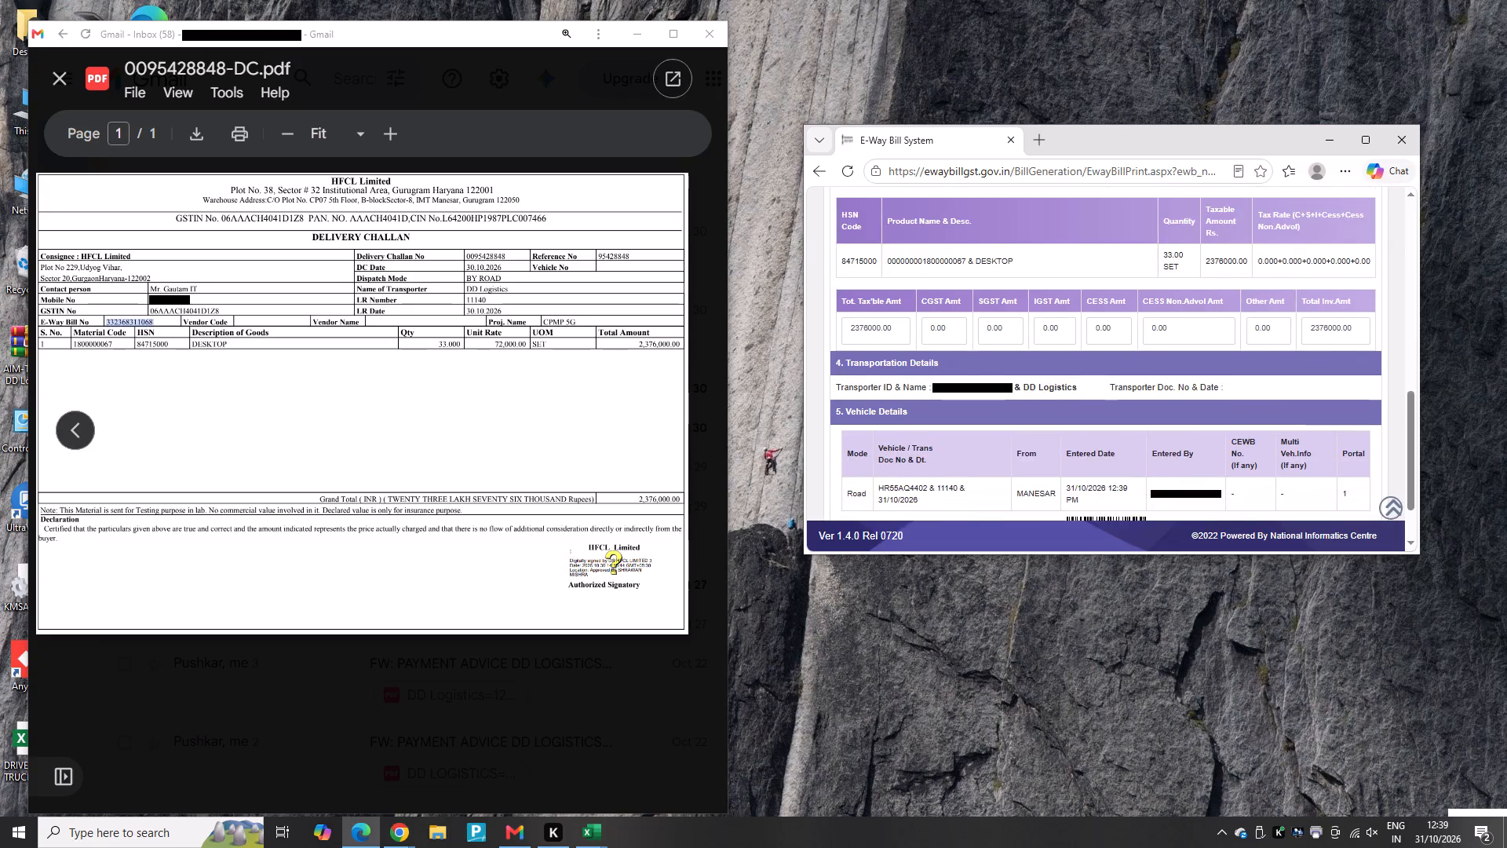
pyautogui.scroll(-6, 1075, 481)
pyautogui.click(1087, 503)
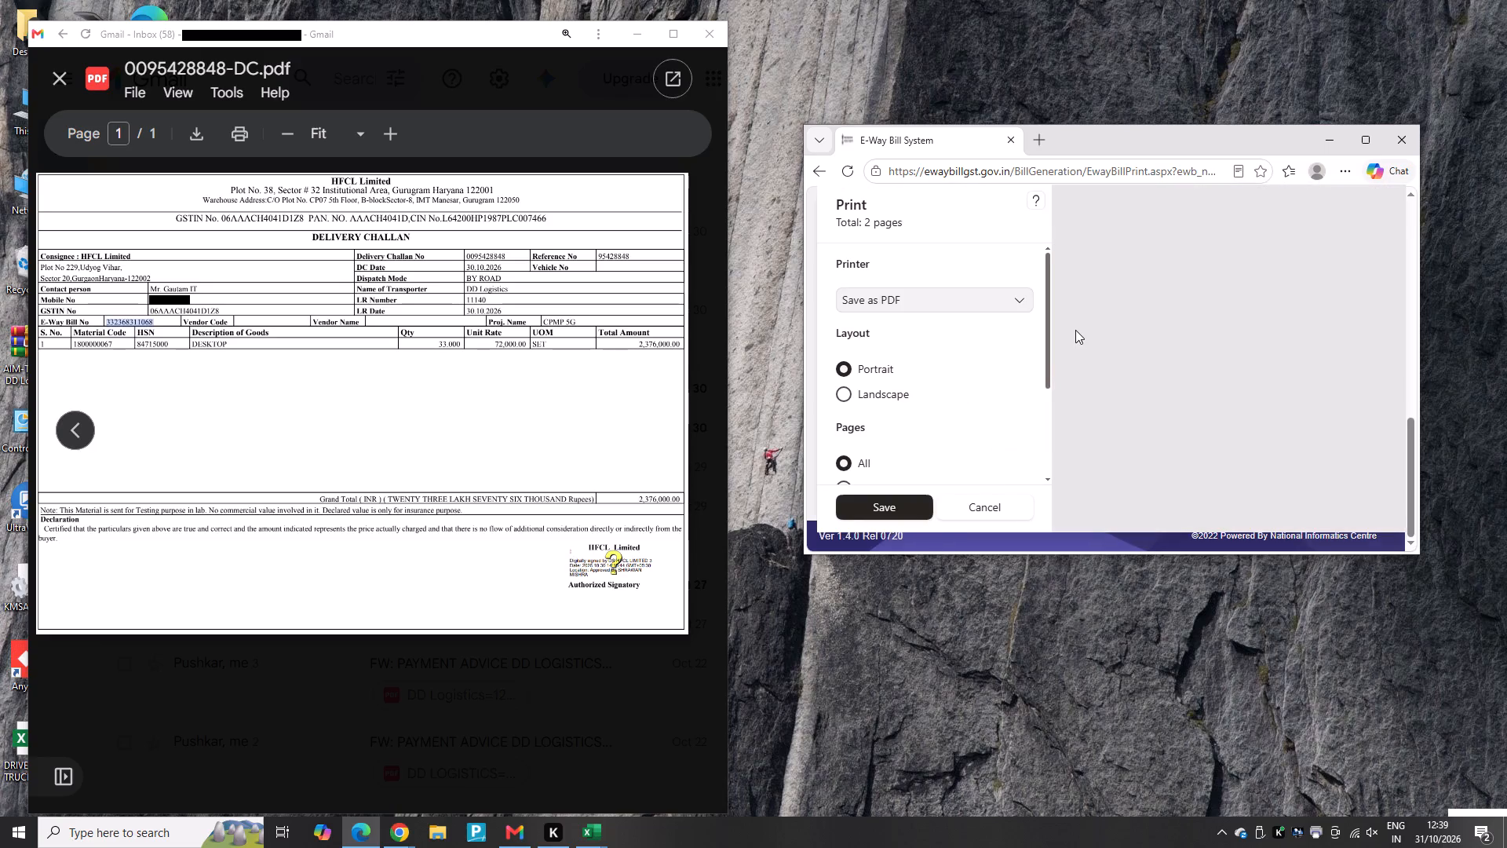
# Save the detailed e-way bill as a PDF named E-Way Bill System 11140 2 in the Downloads folder.
pyautogui.scroll(-7, 960, 396)
pyautogui.click(890, 497)
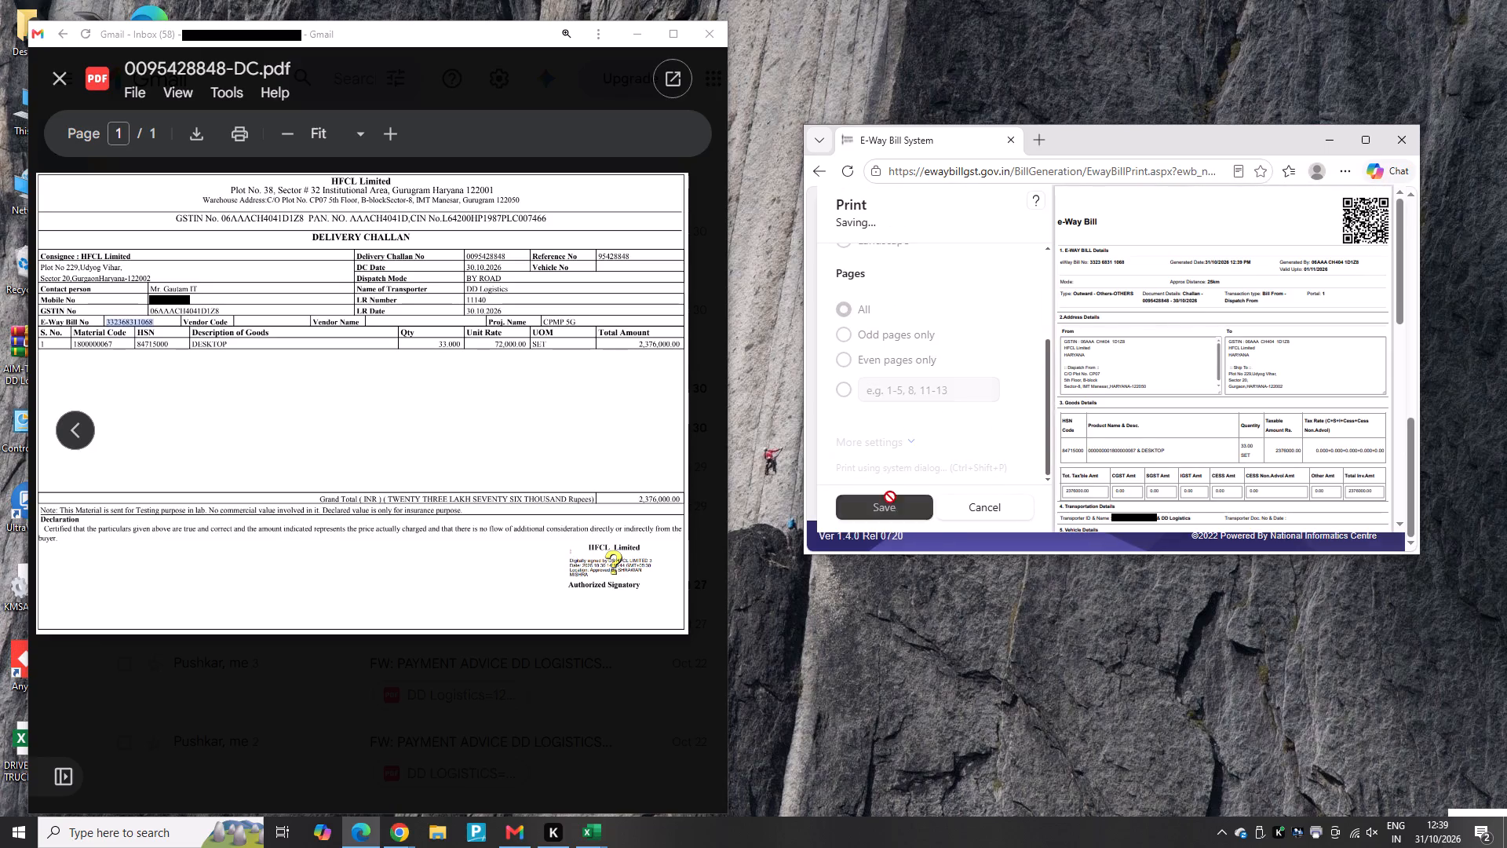
pyautogui.click(1005, 468)
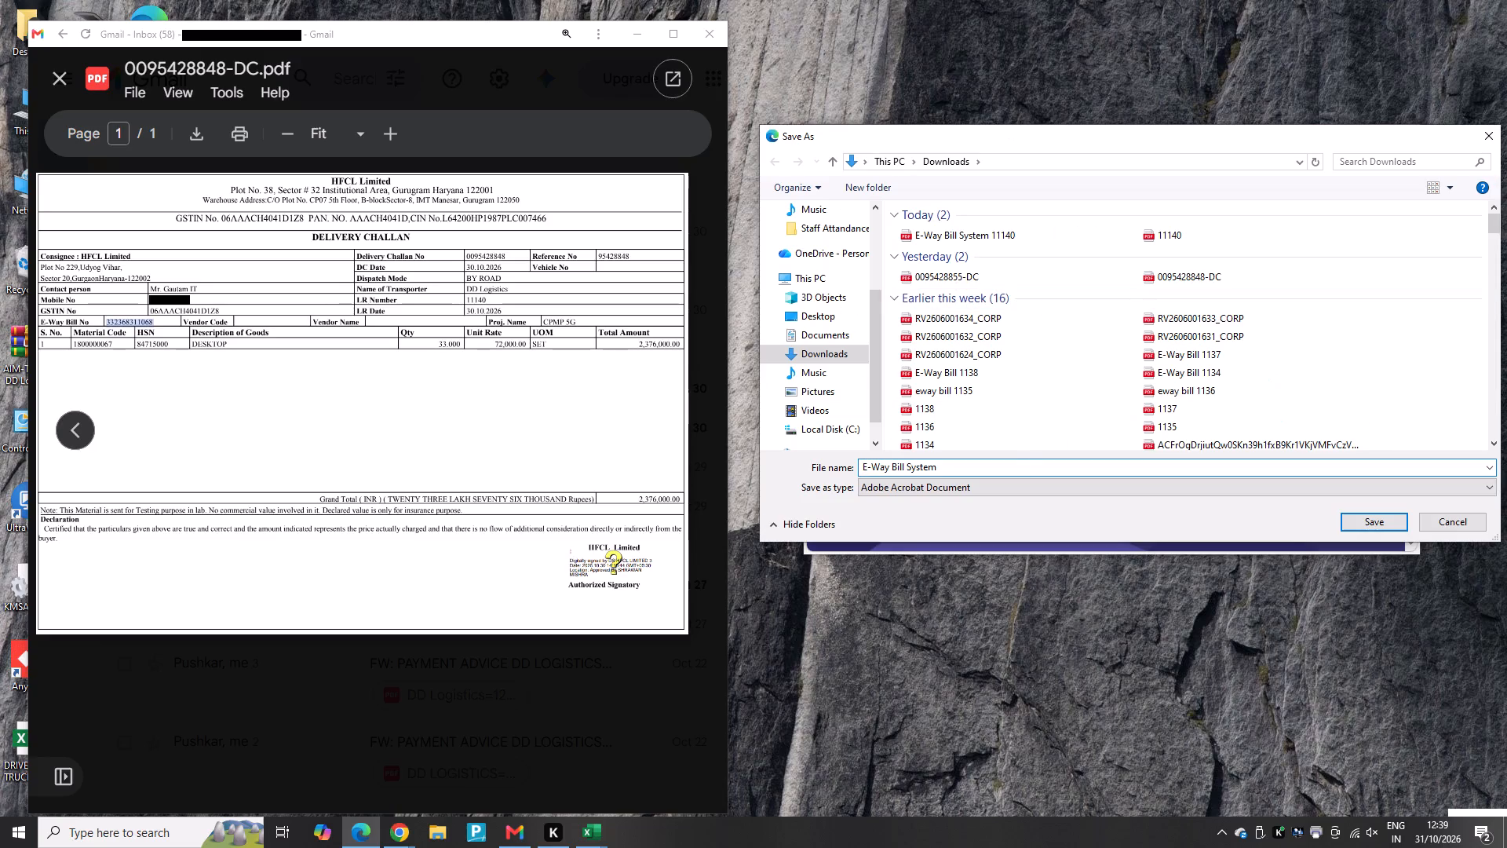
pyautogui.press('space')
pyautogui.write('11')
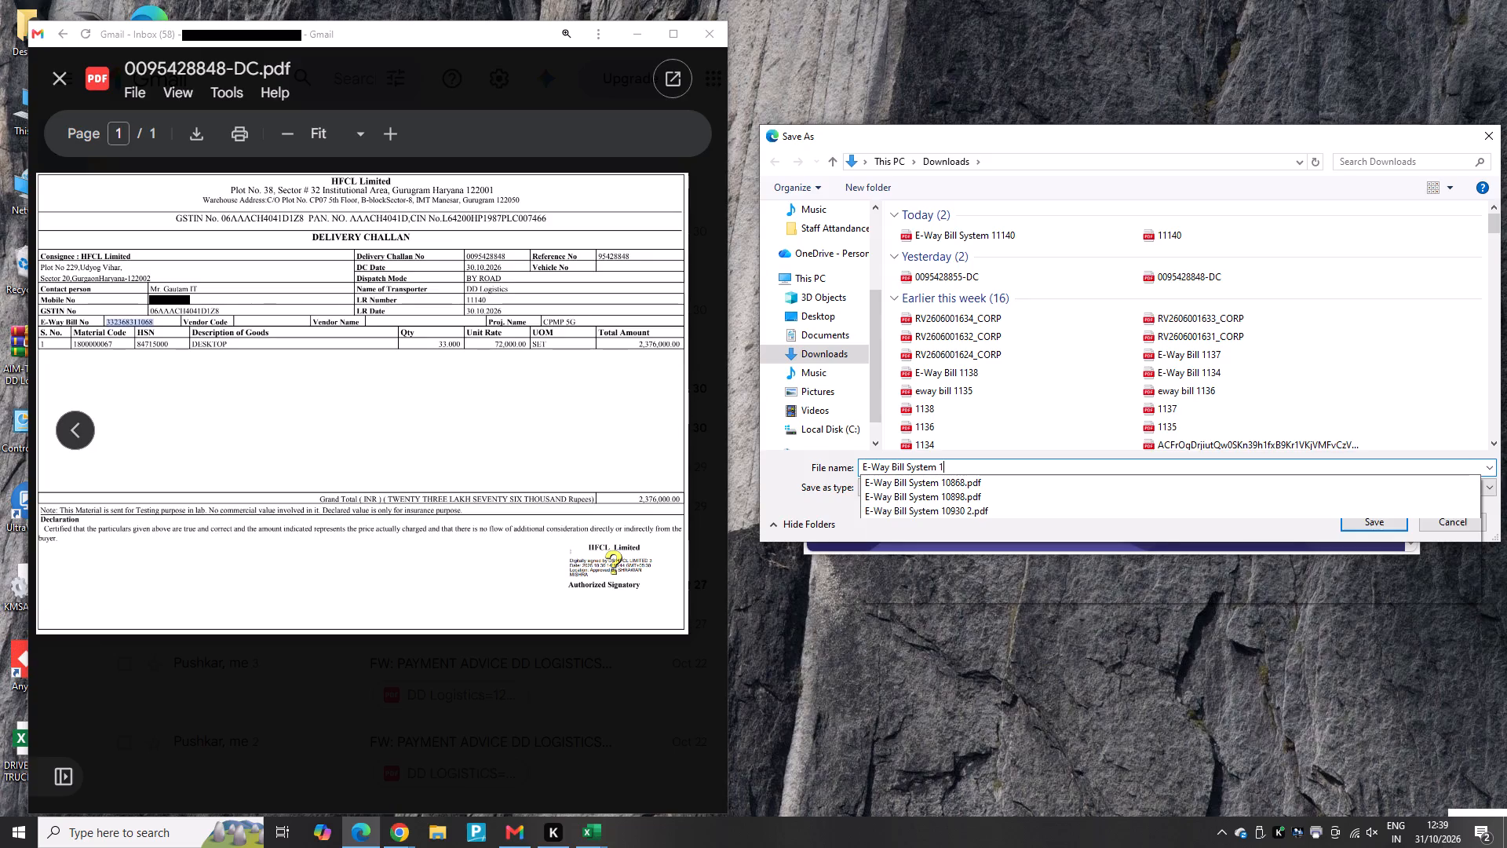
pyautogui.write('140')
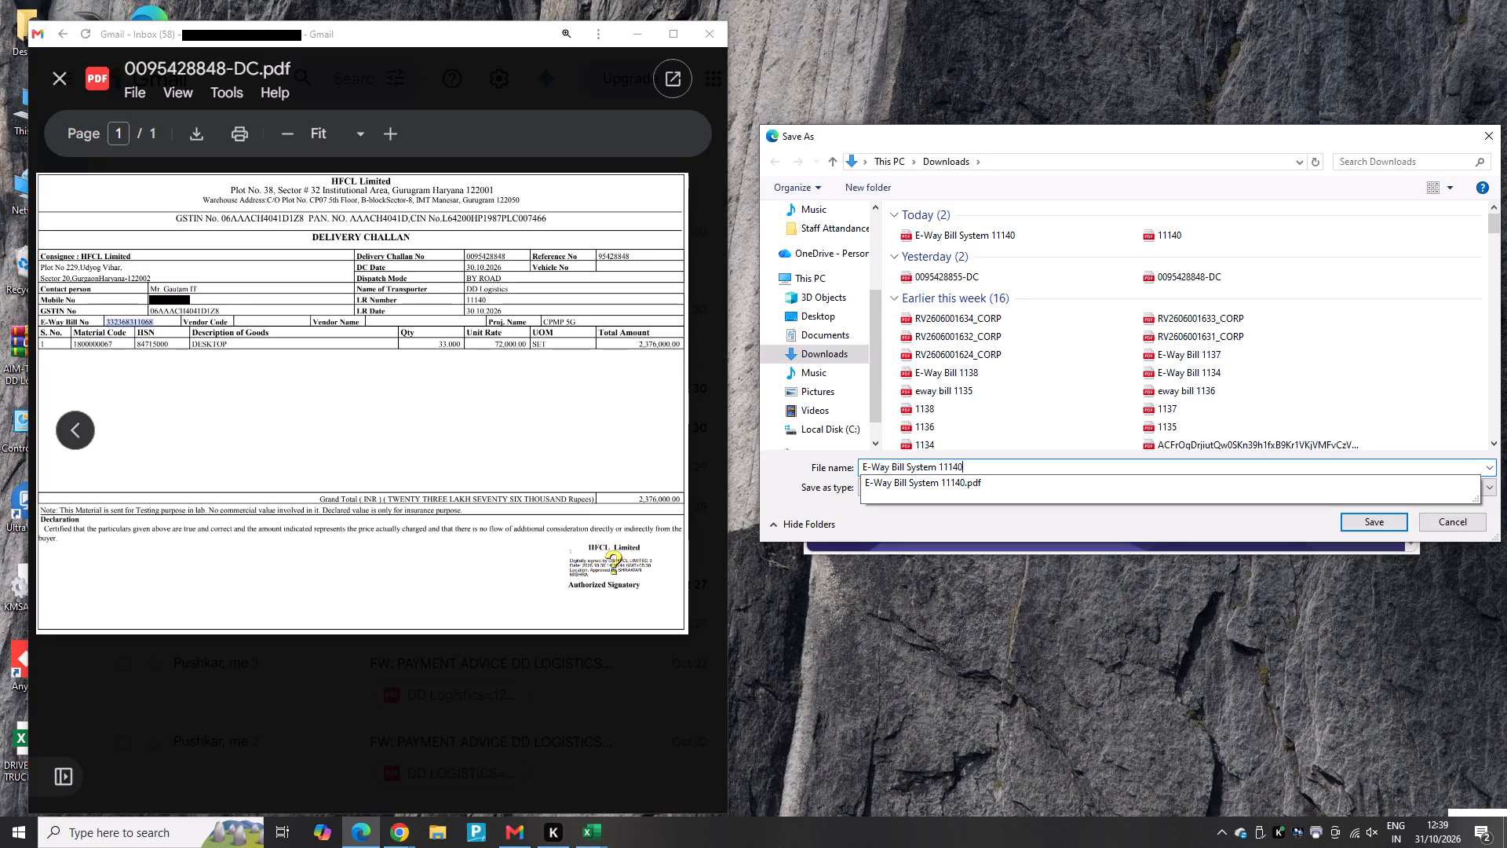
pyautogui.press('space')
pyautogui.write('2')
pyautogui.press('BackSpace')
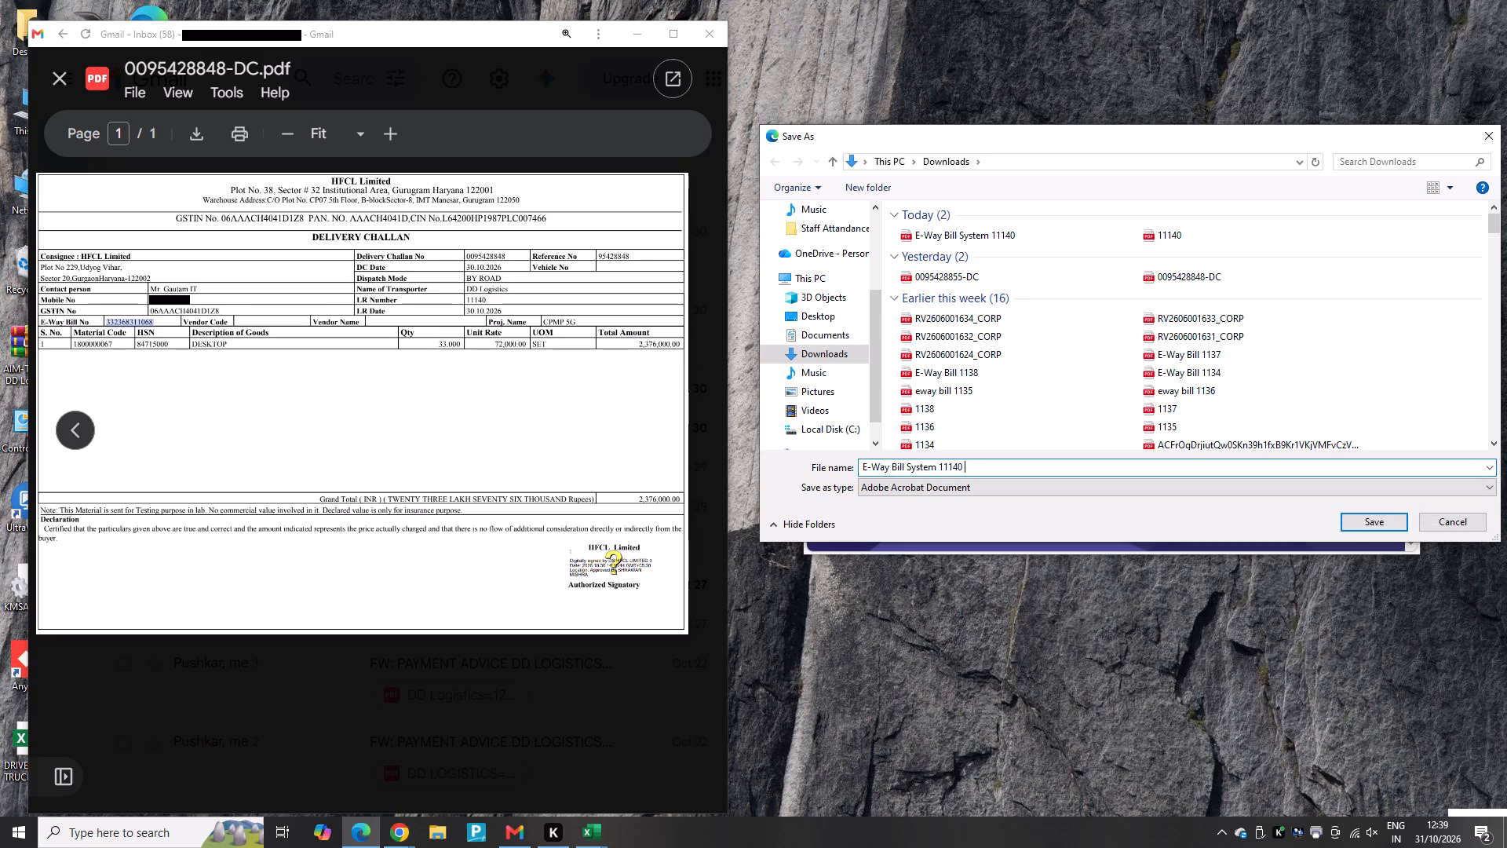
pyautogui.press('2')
# Complete saving the detailed e-way bill as E-Way Bill System 11140 2 in Downloads, and dismiss the downloads list.
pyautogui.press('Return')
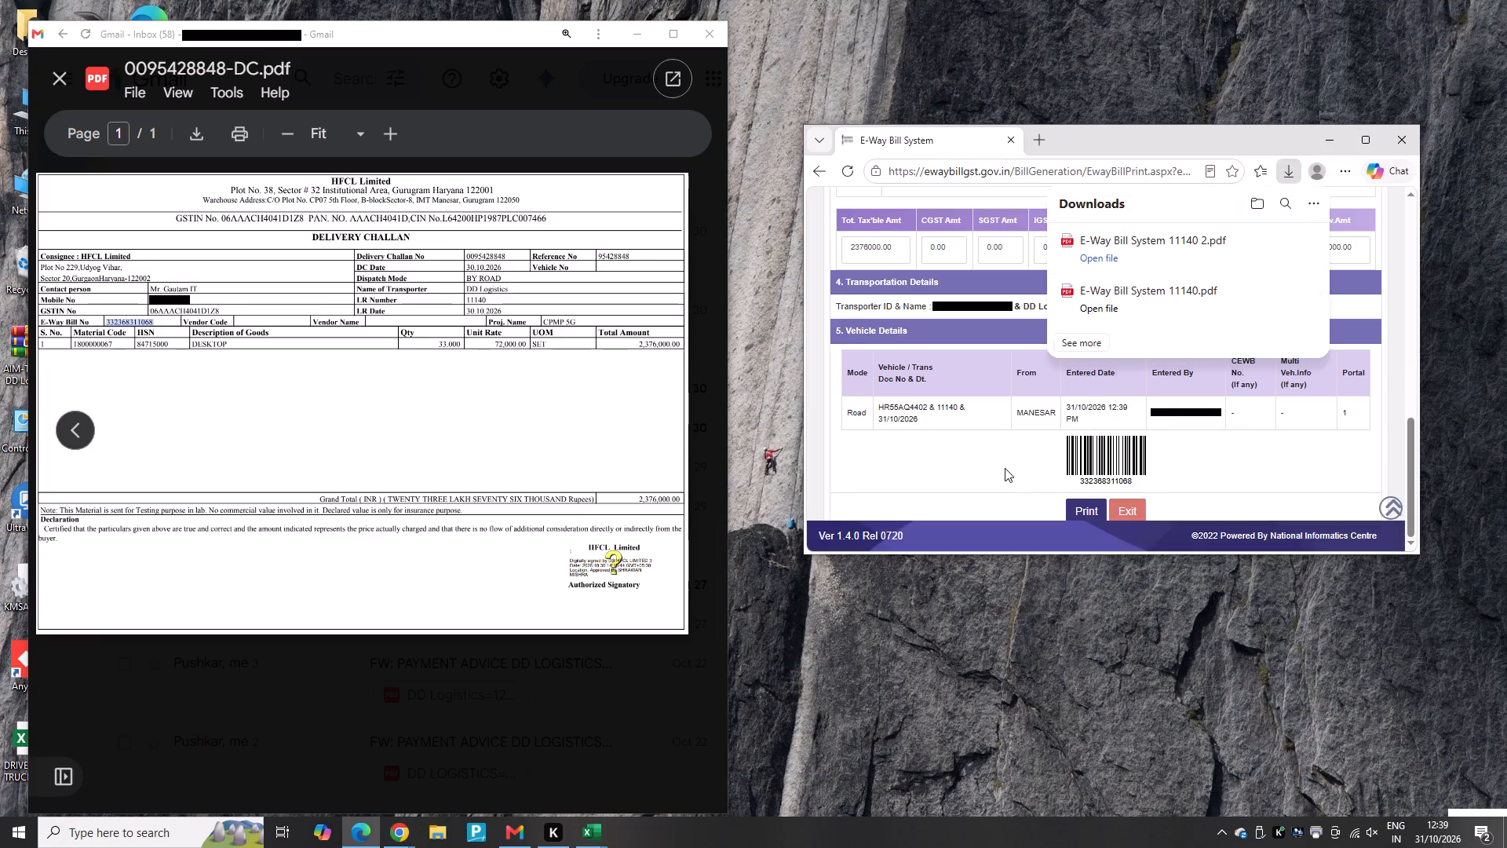
pyautogui.scroll(-1, 1005, 468)
pyautogui.click(951, 445)
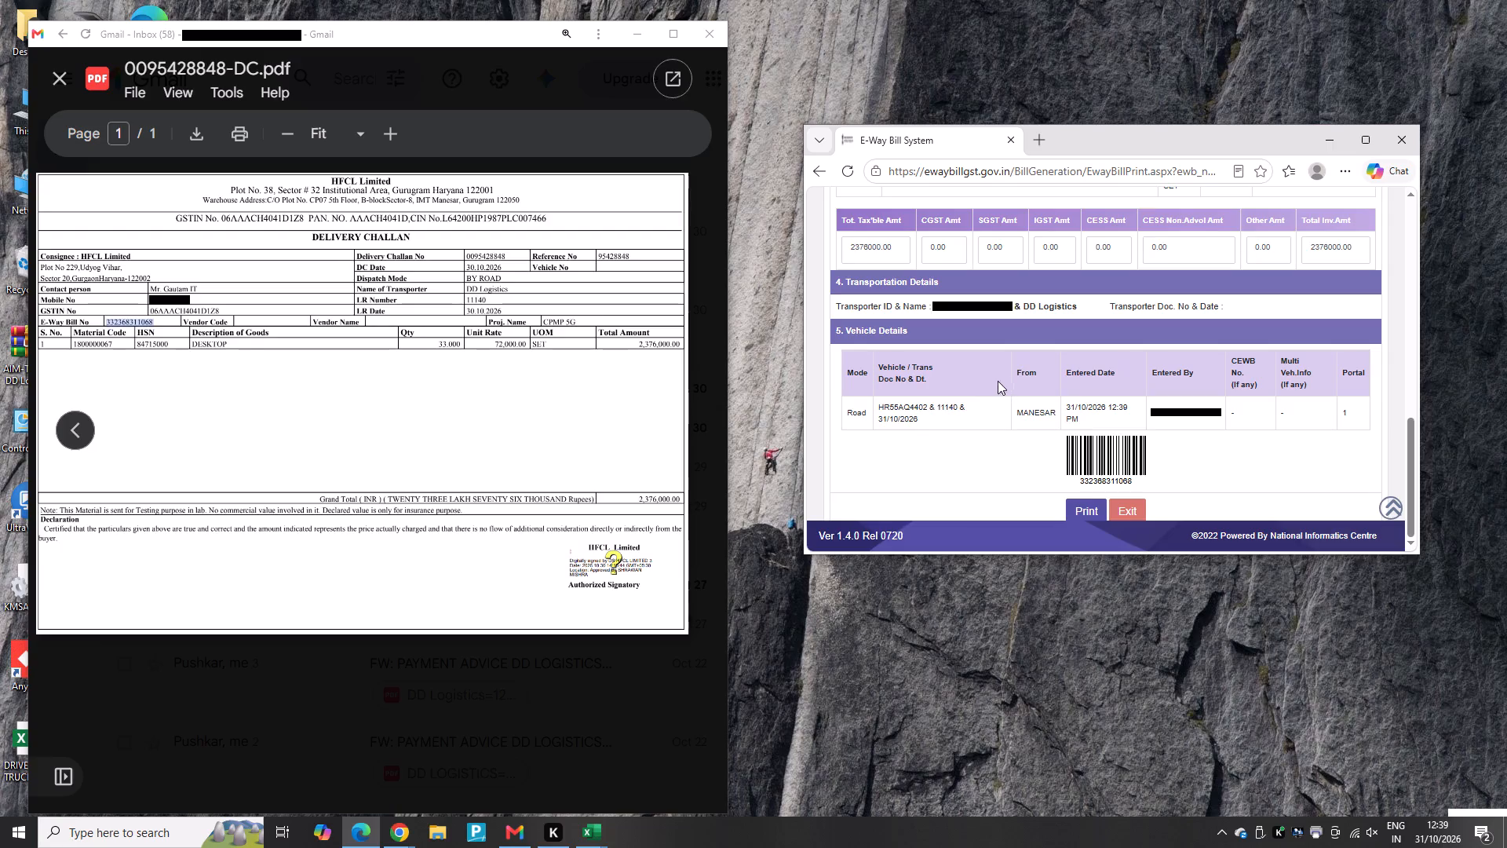